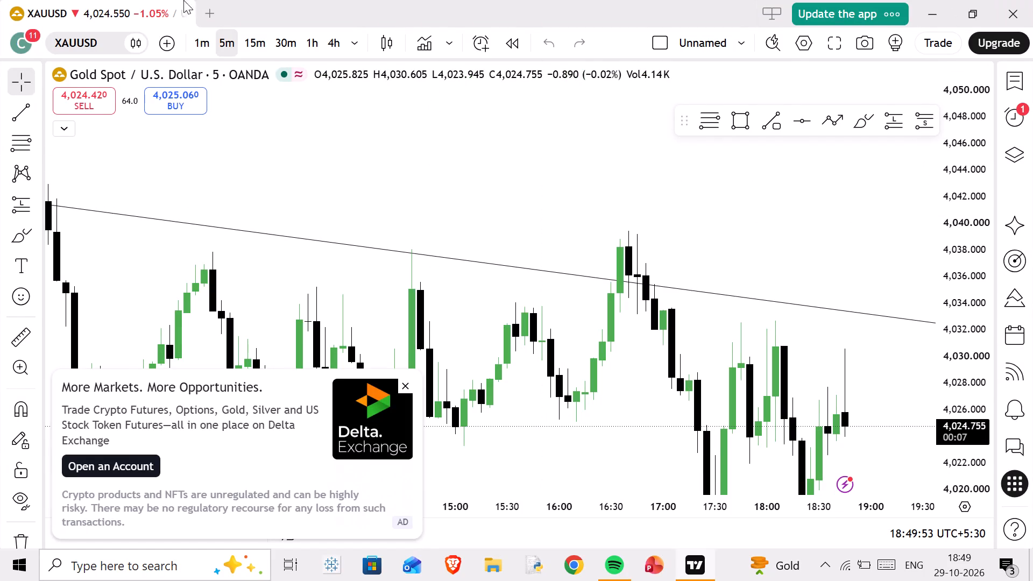
Close the advertisement covering the chart and reset the chart view.
{"action": "left_click", "coordinate": [404, 385]}
{"action": "right_click", "coordinate": [398, 160]}
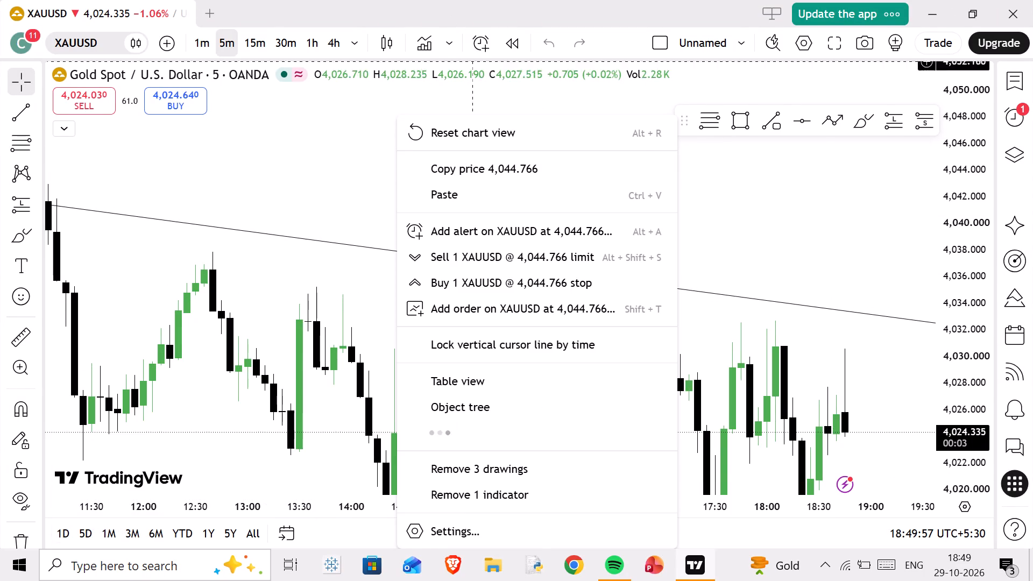
{"action": "left_click", "coordinate": [514, 125]}
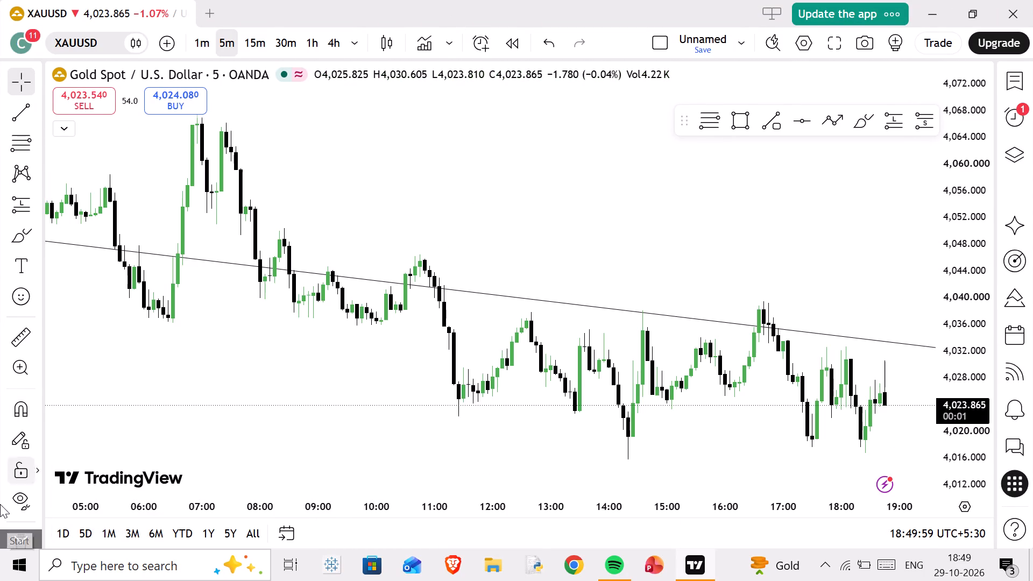
Delete the long descending trendline crossing the XAUUSD 5-minute chart.
{"action": "scroll", "coordinate": [228, 303], "scroll_direction": "down", "scroll_amount": 12}
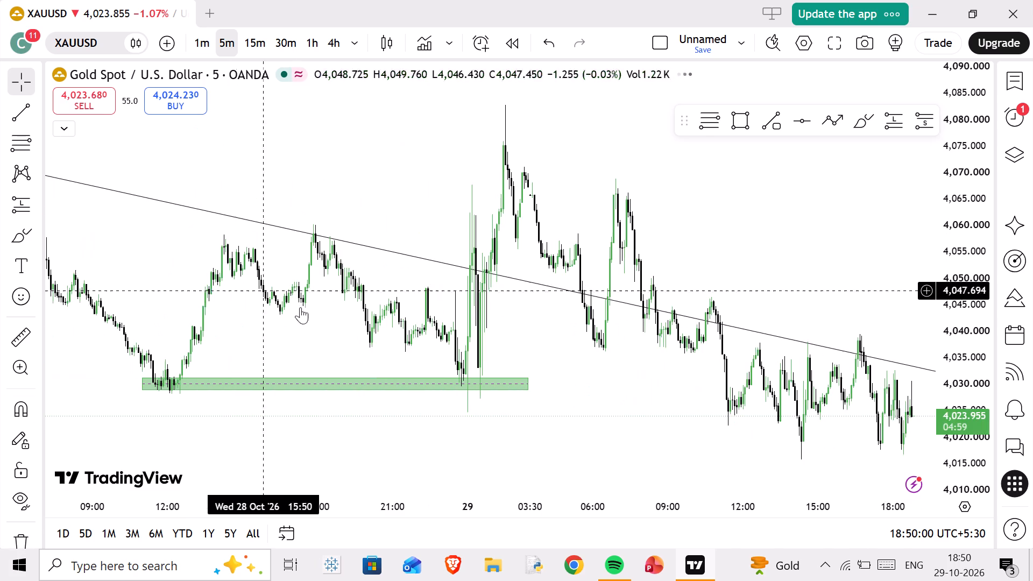
{"action": "scroll", "coordinate": [578, 428], "scroll_direction": "up", "scroll_amount": 1}
{"action": "left_click_drag", "start_coordinate": [556, 386], "coordinate": [453, 375]}
{"action": "scroll", "coordinate": [448, 376], "scroll_direction": "up", "scroll_amount": 3}
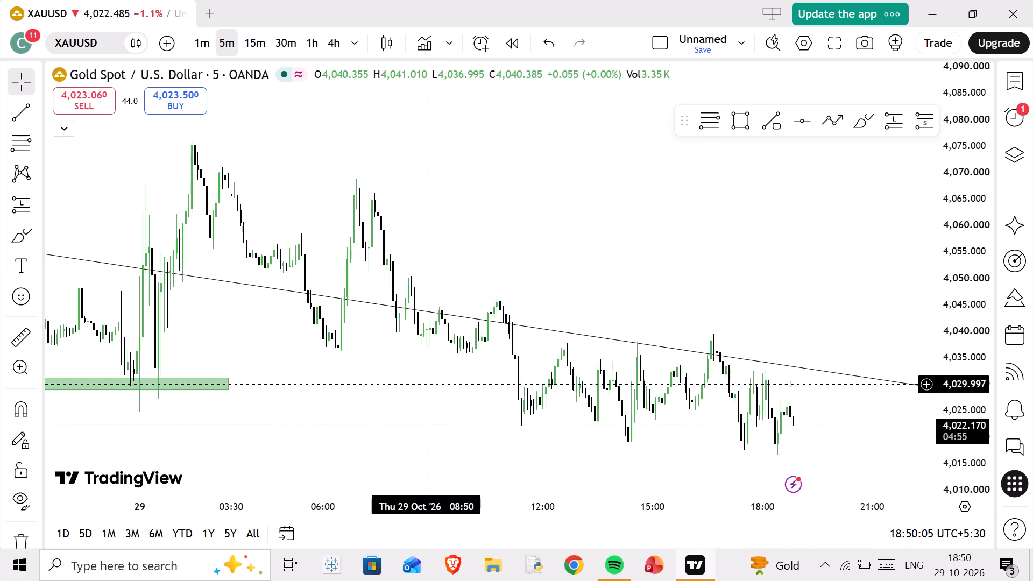
{"action": "left_click_drag", "start_coordinate": [427, 384], "coordinate": [302, 362]}
{"action": "left_click", "coordinate": [473, 331]}
{"action": "left_click", "coordinate": [472, 334]}
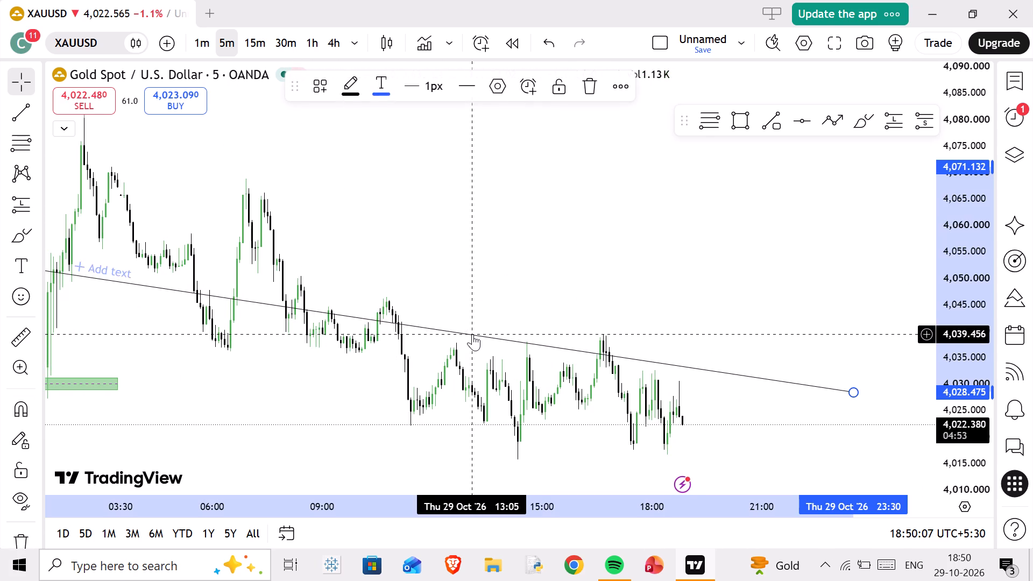
{"action": "left_click", "coordinate": [583, 86]}
Remove all remaining drawings from the chart, including the green zone near 4,030.
{"action": "scroll", "coordinate": [9, 417], "scroll_direction": "down", "scroll_amount": 2}
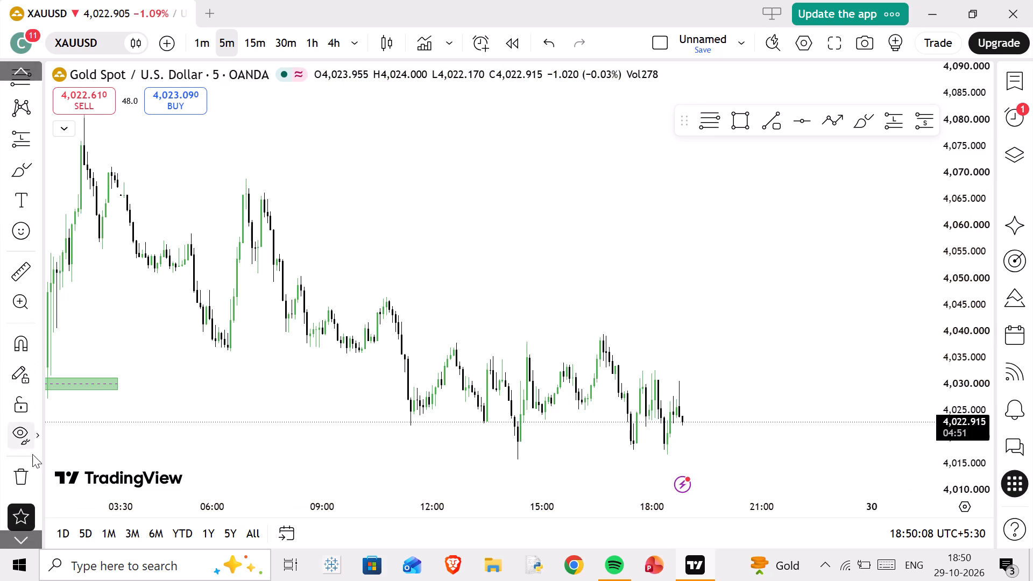
{"action": "left_click", "coordinate": [34, 474]}
{"action": "left_click", "coordinate": [70, 444]}
Switch the XAUUSD chart to the 15-minute timeframe.
{"action": "scroll", "coordinate": [200, 413], "scroll_direction": "up", "scroll_amount": 4}
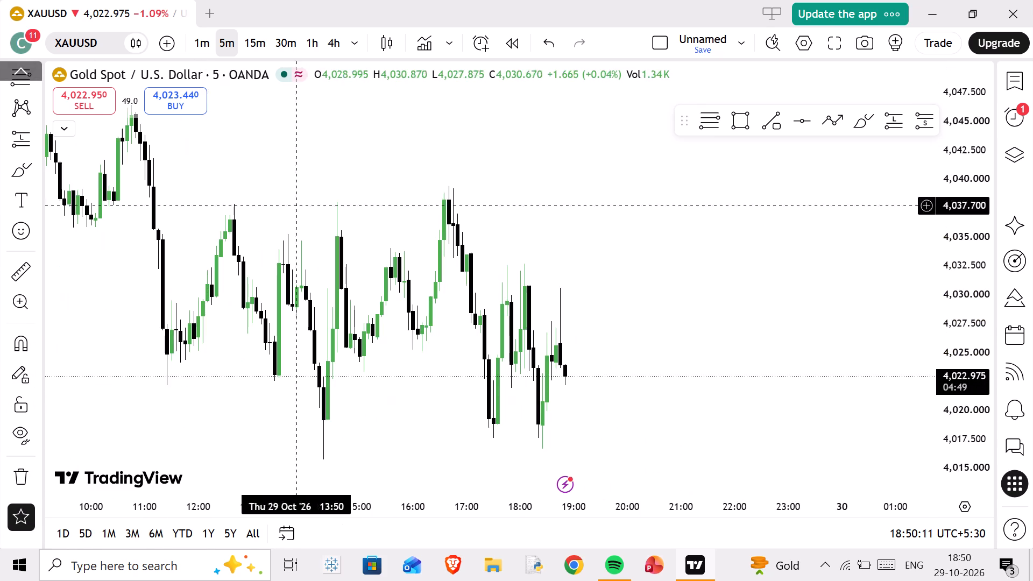
{"action": "left_click", "coordinate": [266, 36]}
Draw a path through the swing highs and lows of 29 October, from about 4,075 near 01:30 to about 4,020 at 17:45.
{"action": "scroll", "coordinate": [513, 319], "scroll_direction": "up", "scroll_amount": 1}
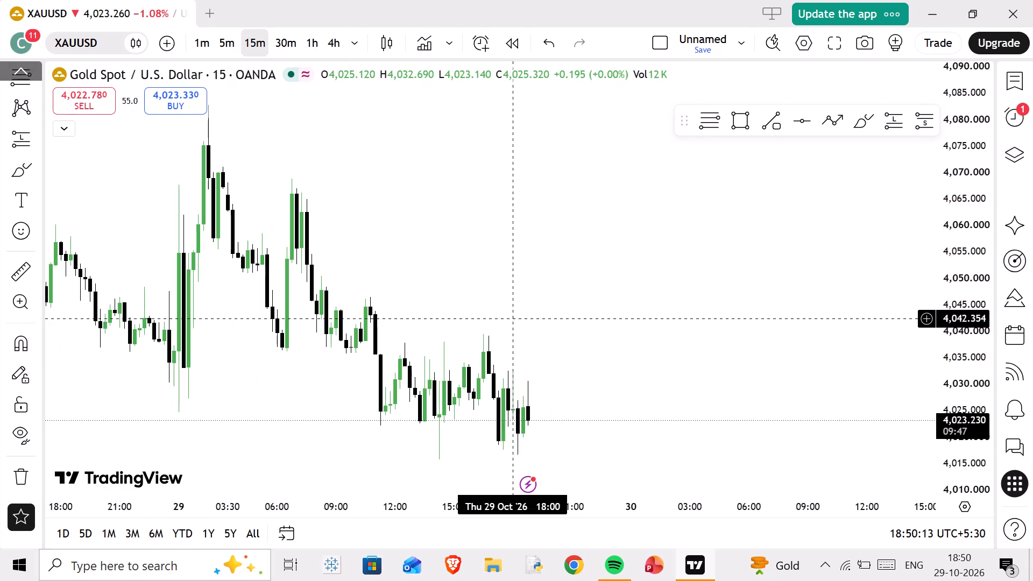
{"action": "left_click_drag", "start_coordinate": [420, 252], "coordinate": [479, 320]}
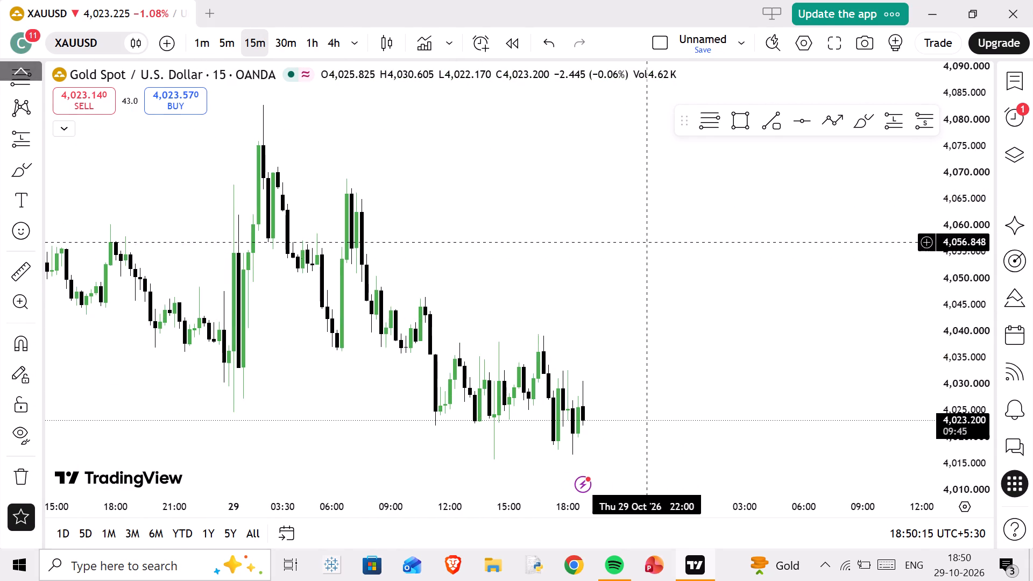
{"action": "scroll", "coordinate": [919, 359], "scroll_direction": "up", "scroll_amount": 2}
{"action": "scroll", "coordinate": [973, 377], "scroll_direction": "up", "scroll_amount": 3}
{"action": "scroll", "coordinate": [523, 313], "scroll_direction": "down", "scroll_amount": 2}
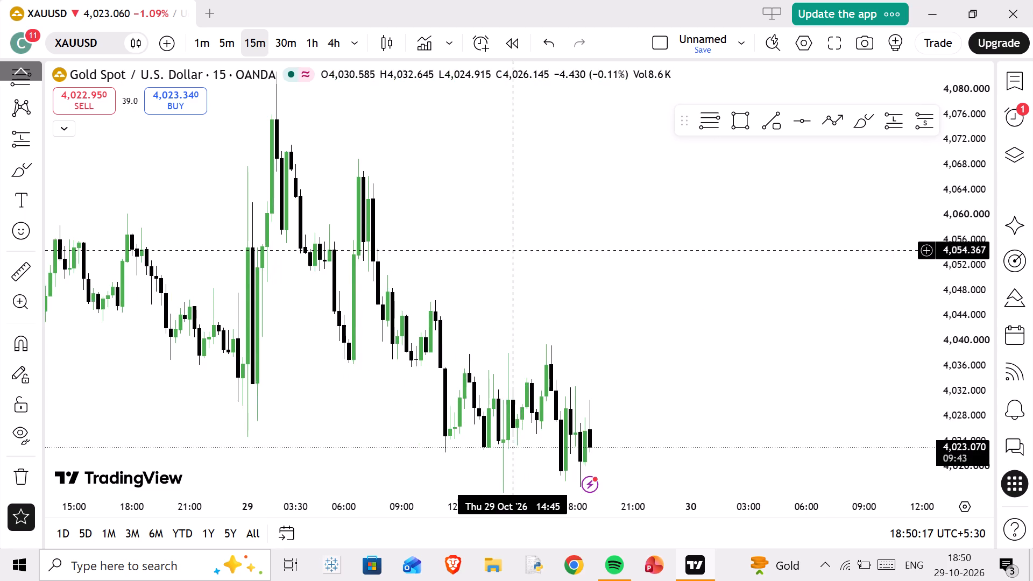
{"action": "left_click_drag", "start_coordinate": [512, 253], "coordinate": [521, 311]}
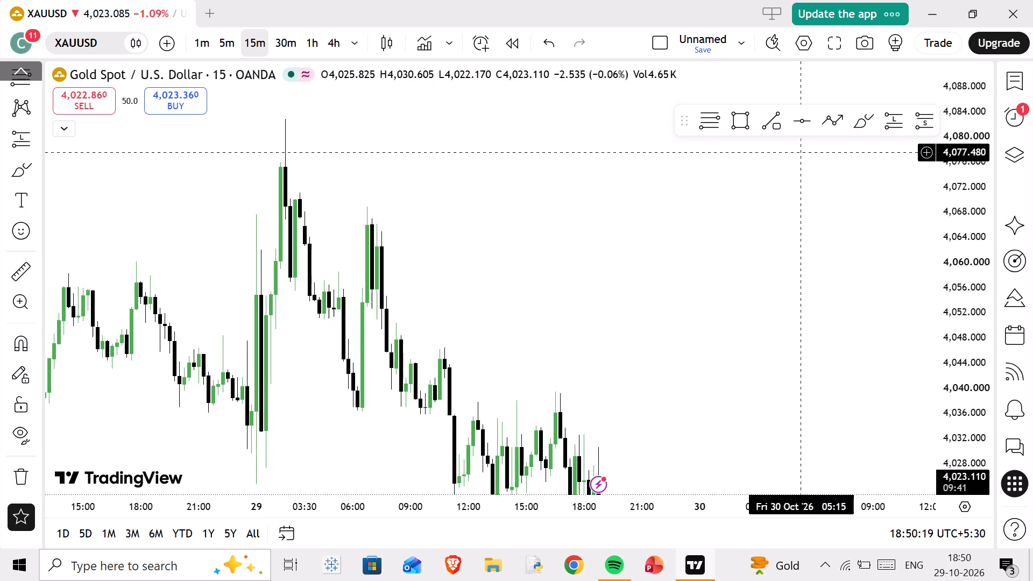
{"action": "left_click", "coordinate": [735, 120]}
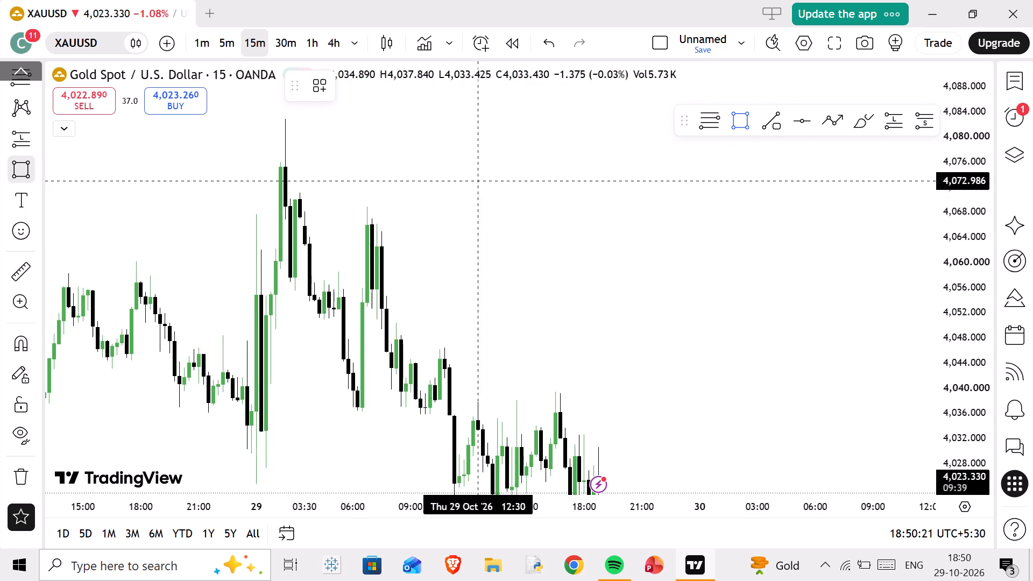
{"action": "left_click", "coordinate": [833, 114]}
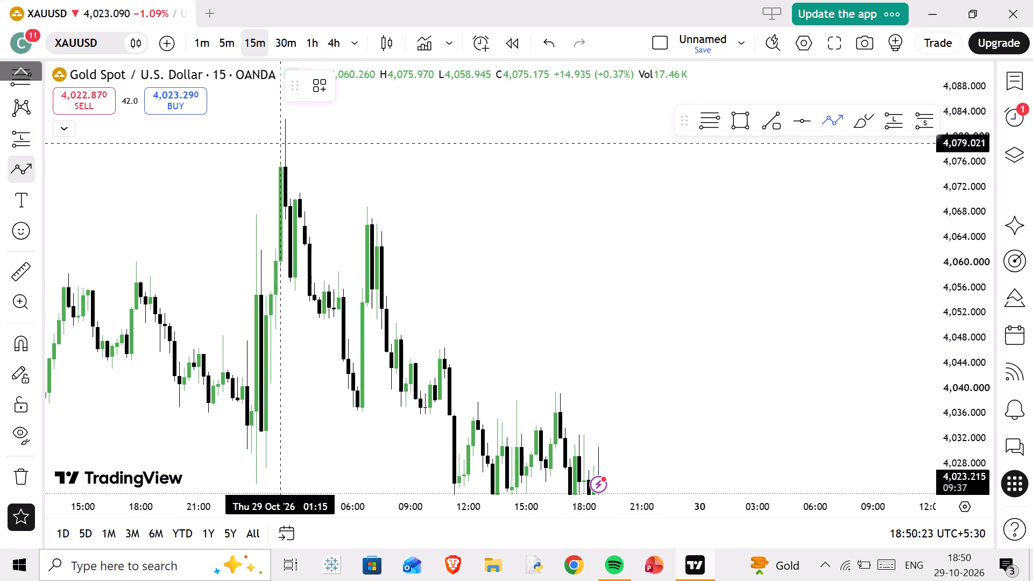
{"action": "left_click", "coordinate": [284, 168]}
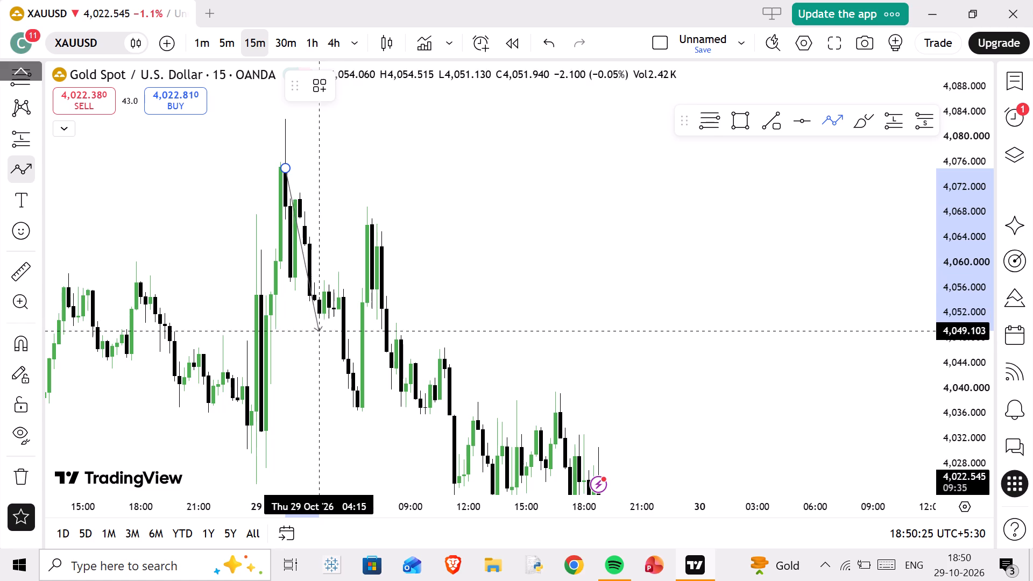
{"action": "left_click", "coordinate": [352, 419]}
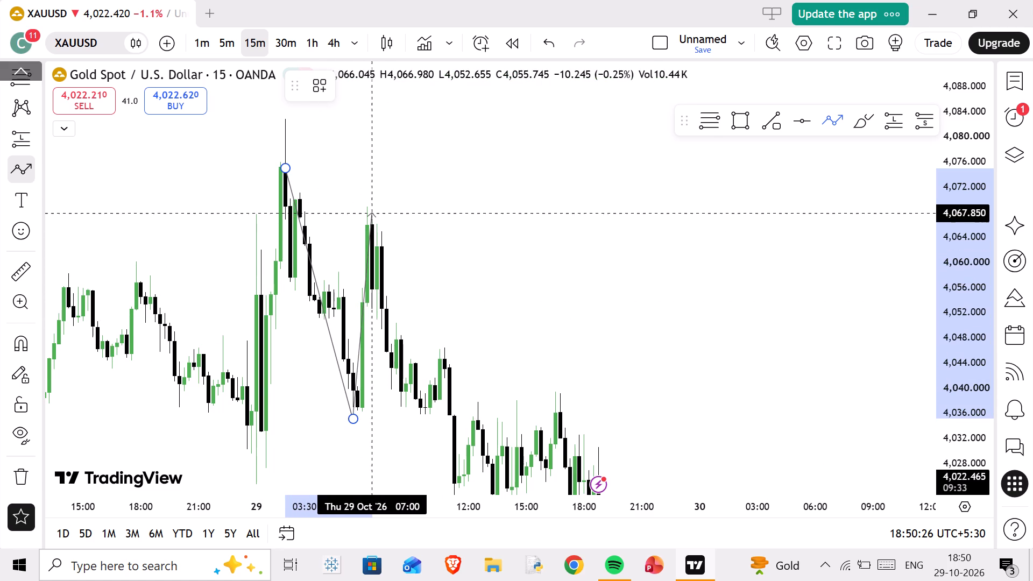
{"action": "left_click", "coordinate": [372, 214]}
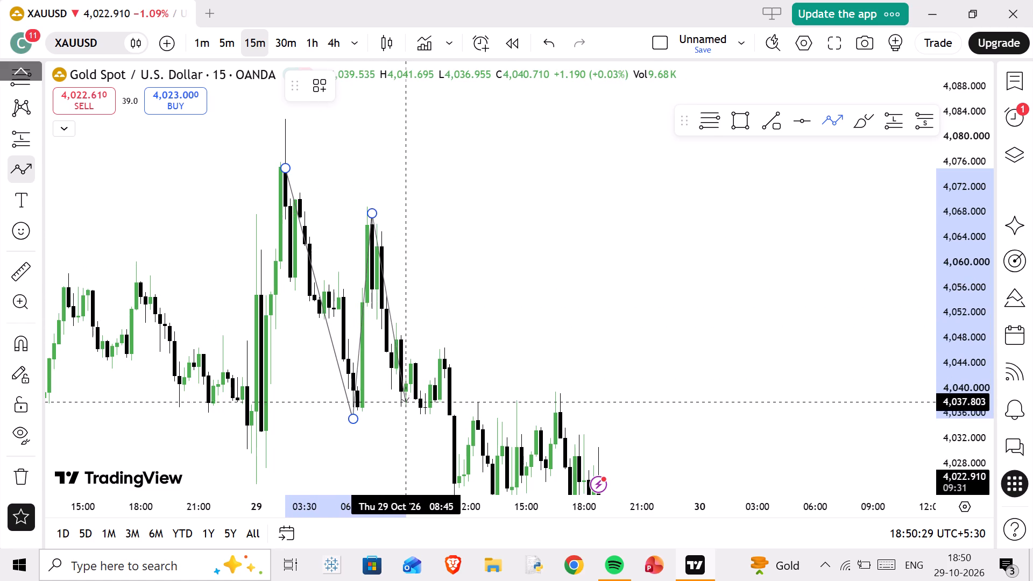
{"action": "left_click", "coordinate": [423, 422]}
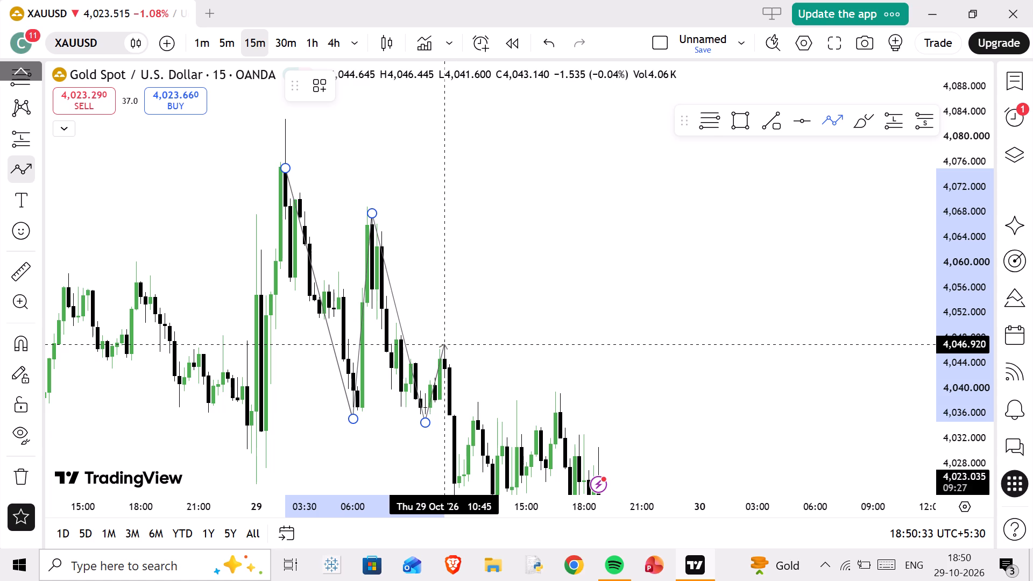
{"action": "left_click", "coordinate": [447, 345]}
{"action": "scroll", "coordinate": [962, 324], "scroll_direction": "down", "scroll_amount": 2}
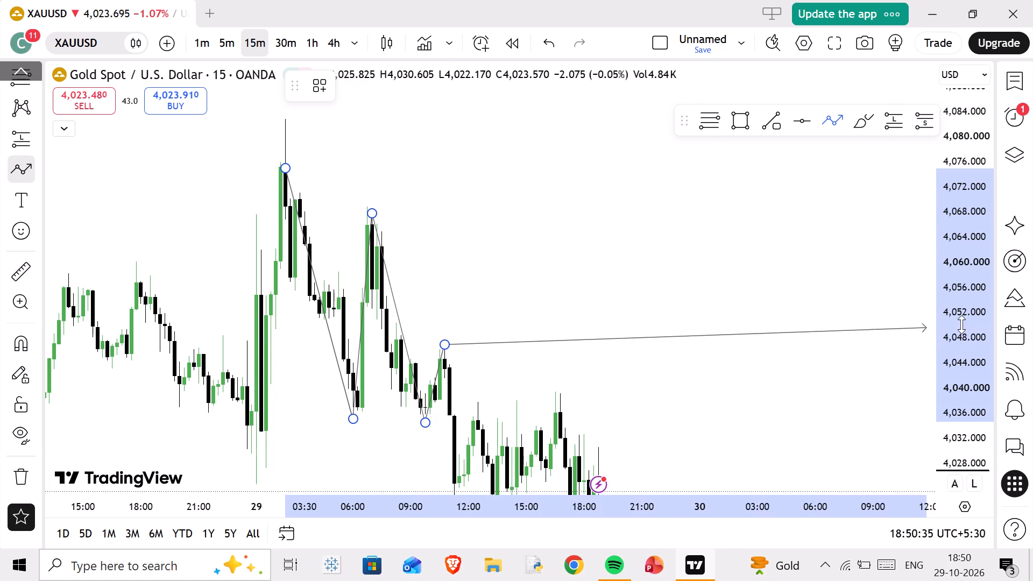
{"action": "scroll", "coordinate": [961, 324], "scroll_direction": "down", "scroll_amount": 4}
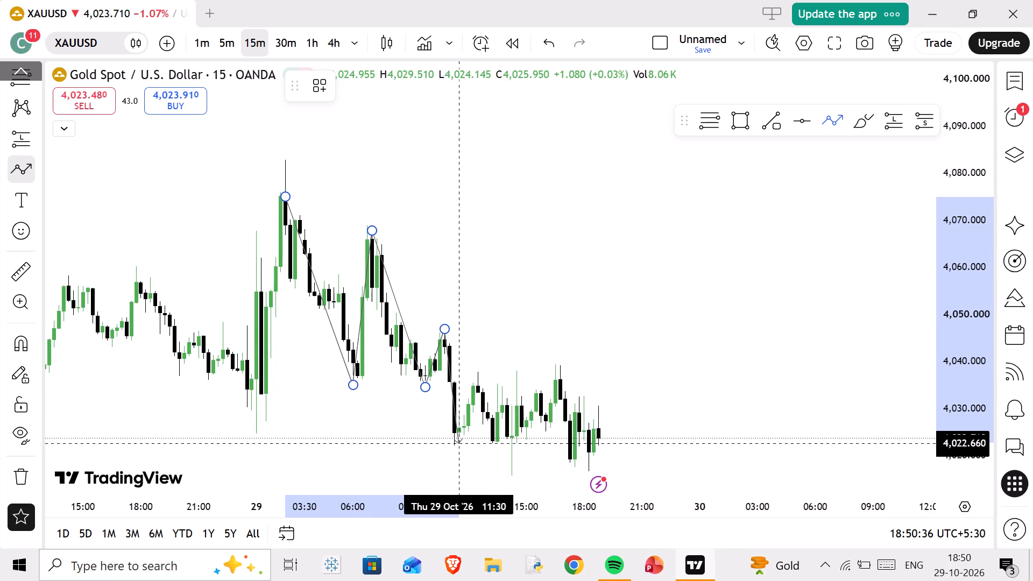
{"action": "left_click", "coordinate": [459, 443]}
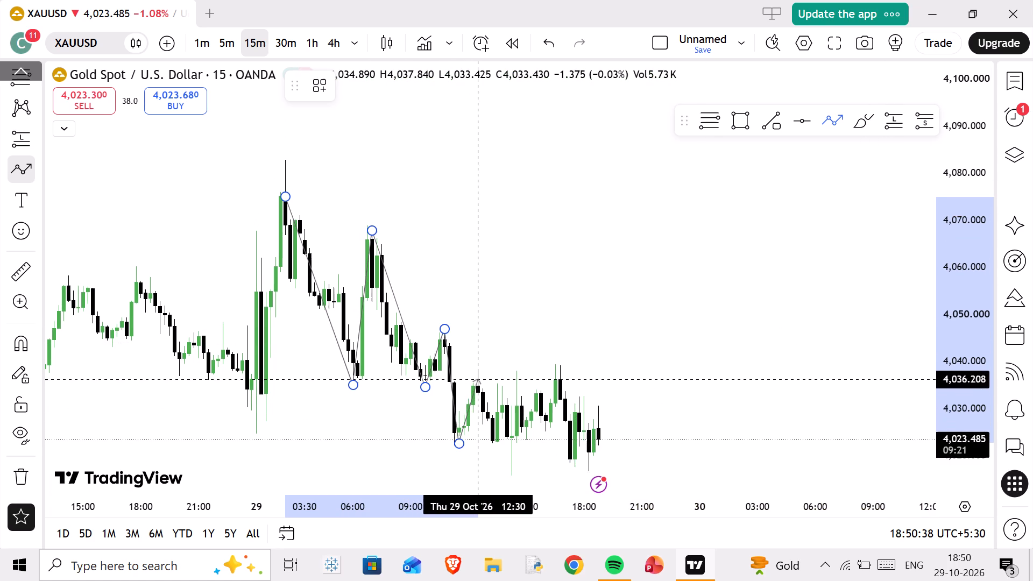
{"action": "left_click", "coordinate": [477, 377]}
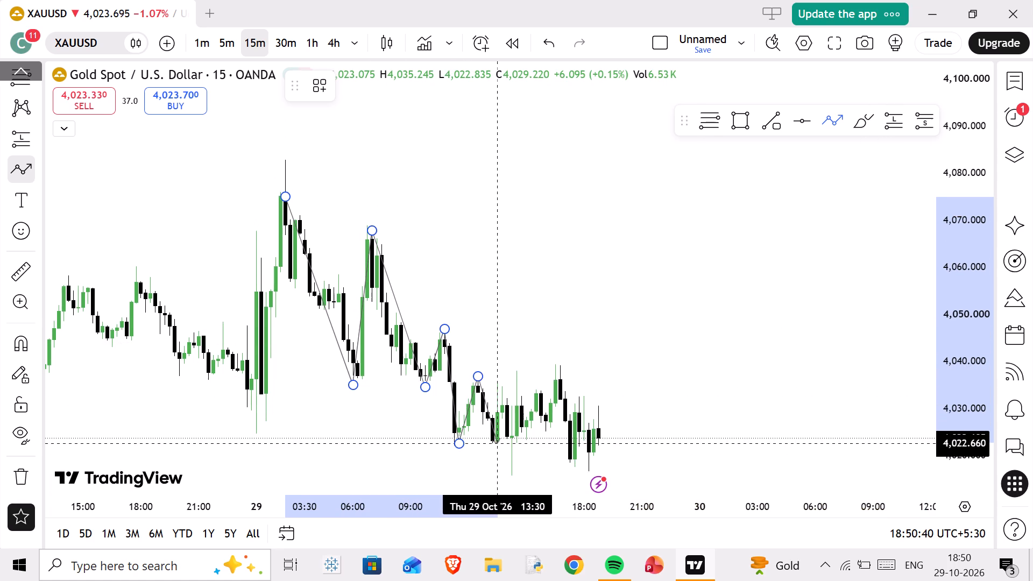
{"action": "left_click", "coordinate": [496, 445]}
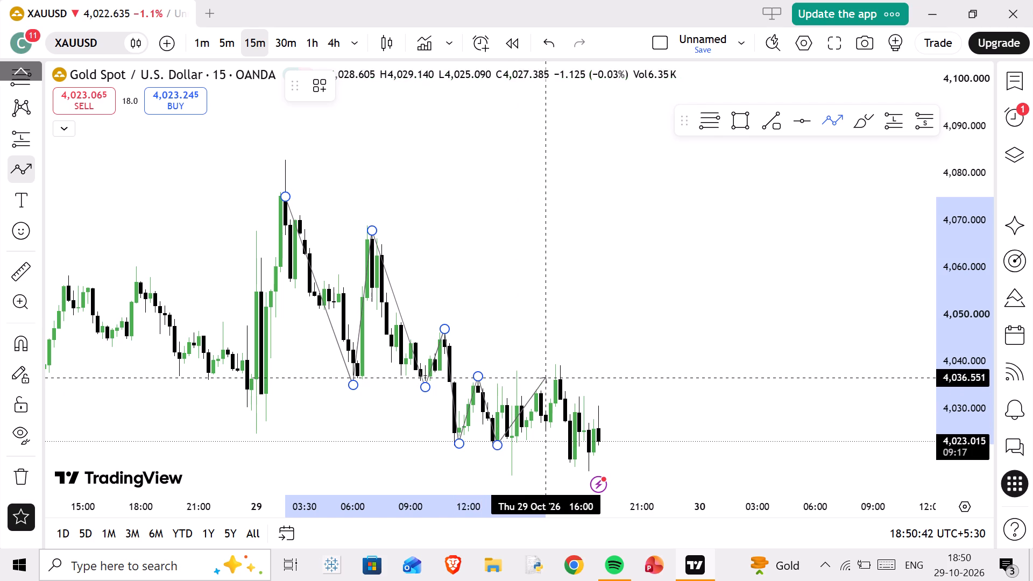
{"action": "left_click", "coordinate": [557, 362]}
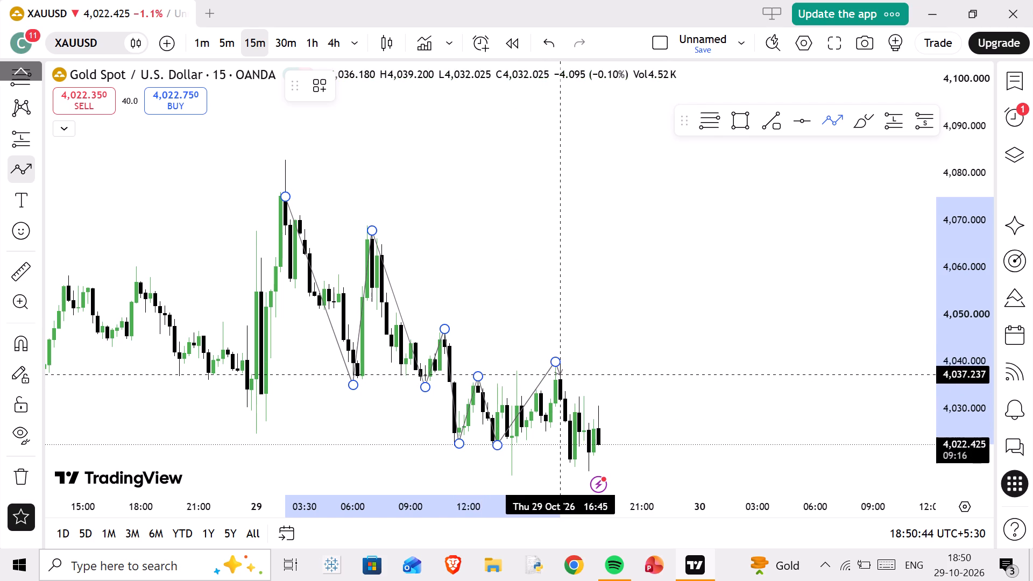
{"action": "left_click", "coordinate": [579, 456]}
{"action": "left_click", "coordinate": [579, 456]}
{"action": "left_click", "coordinate": [590, 341]}
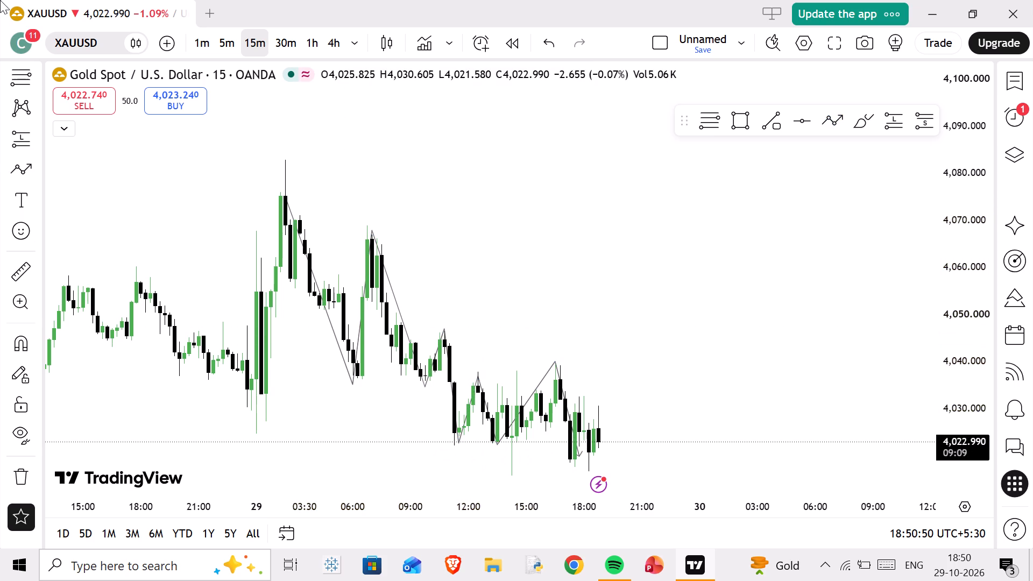
Draw a rectangle over the 29 October peak, from about 4,074.8 to 4,082.9, spanning 00:15 to 20:15.
{"action": "left_click_drag", "start_coordinate": [661, 332], "coordinate": [674, 238]}
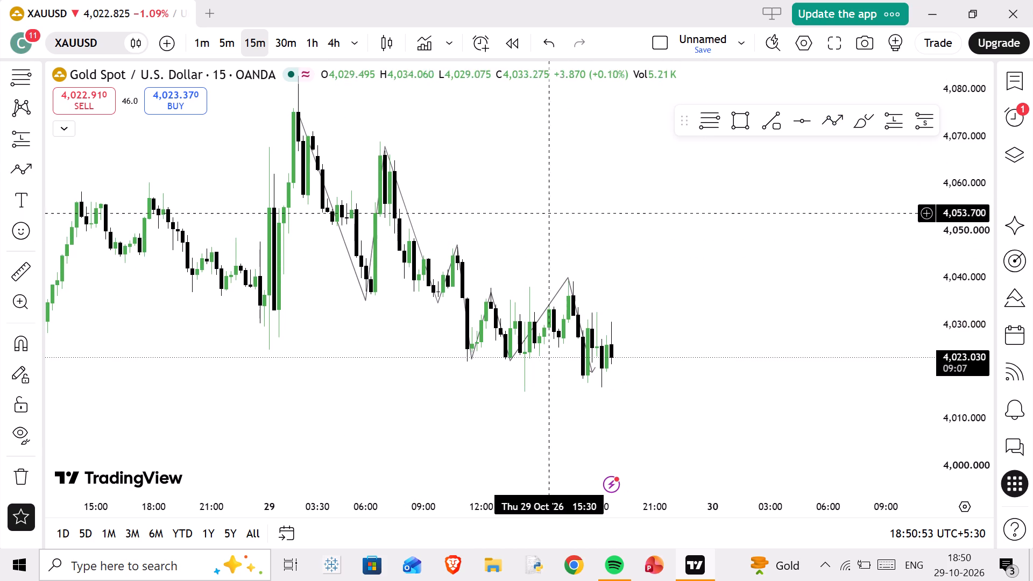
{"action": "left_click_drag", "start_coordinate": [536, 191], "coordinate": [576, 230]}
{"action": "left_click", "coordinate": [726, 124]}
{"action": "left_click_drag", "start_coordinate": [304, 149], "coordinate": [687, 110]}
{"action": "left_click", "coordinate": [687, 110]}
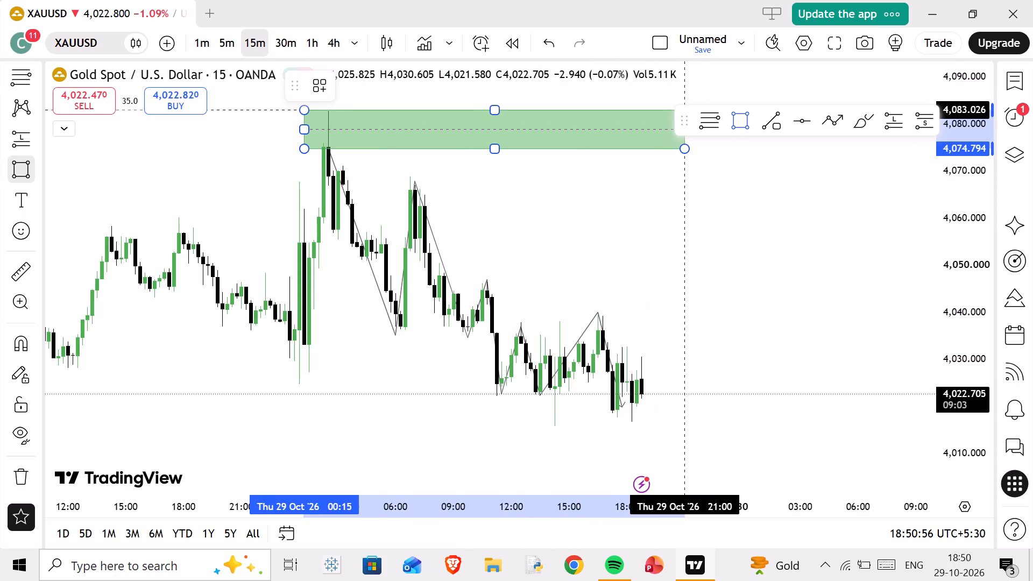
{"action": "left_click", "coordinate": [669, 111]}
Change the fill colour of the rectangle at the peak to light red.
{"action": "left_click", "coordinate": [371, 87]}
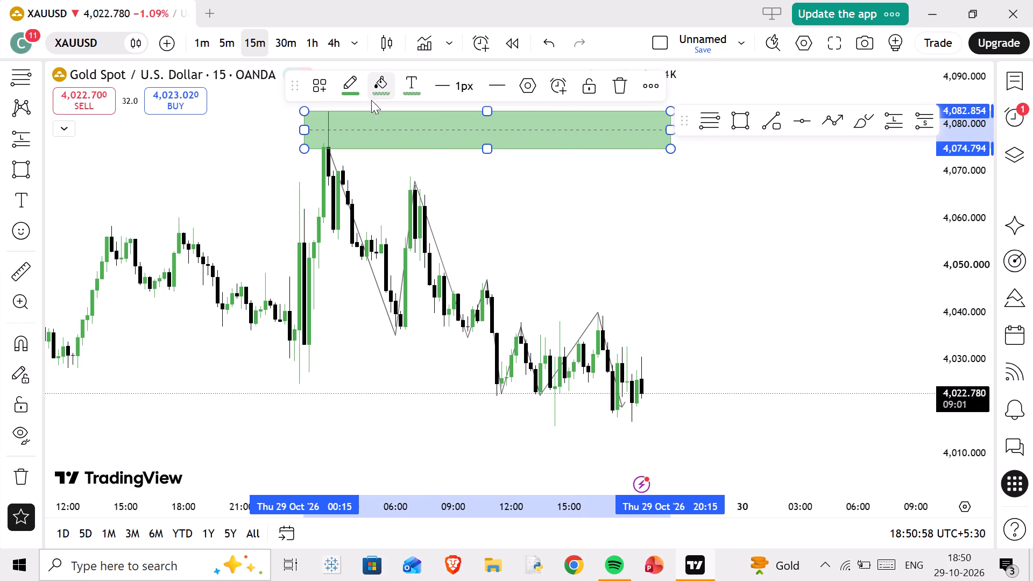
{"action": "left_click", "coordinate": [379, 142]}
Extend the end of the red zone at the peak beyond 18:00 on 30 October.
{"action": "left_click_drag", "start_coordinate": [634, 253], "coordinate": [436, 317]}
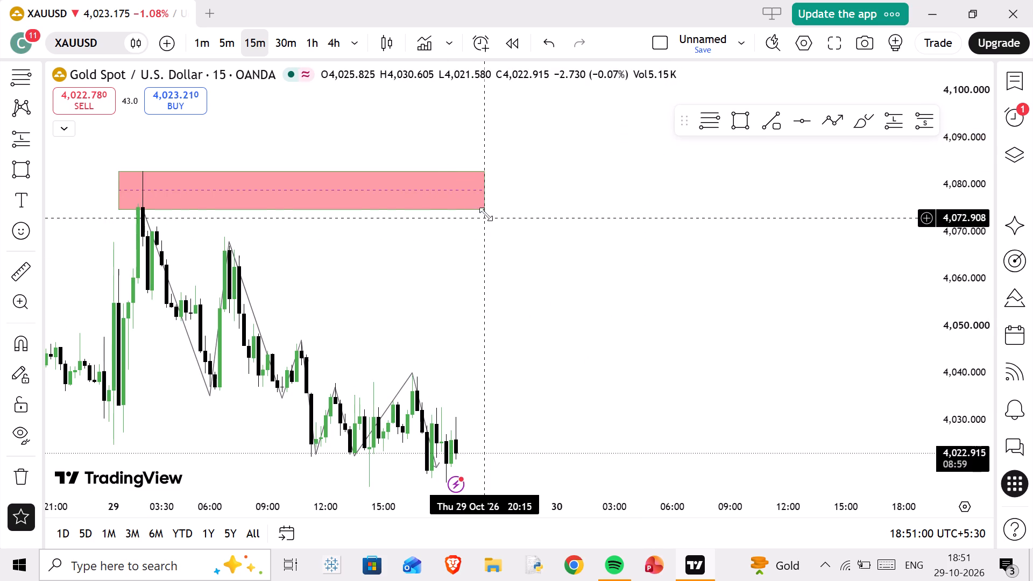
{"action": "left_click_drag", "start_coordinate": [485, 193], "coordinate": [1011, 210]}
Draw a second rectangle from about 4,035.7 to 4,039.8, spanning 05:30 to 15:00 on 29 October.
{"action": "scroll", "coordinate": [477, 278], "scroll_direction": "down", "scroll_amount": 3}
{"action": "left_click_drag", "start_coordinate": [594, 286], "coordinate": [617, 259]}
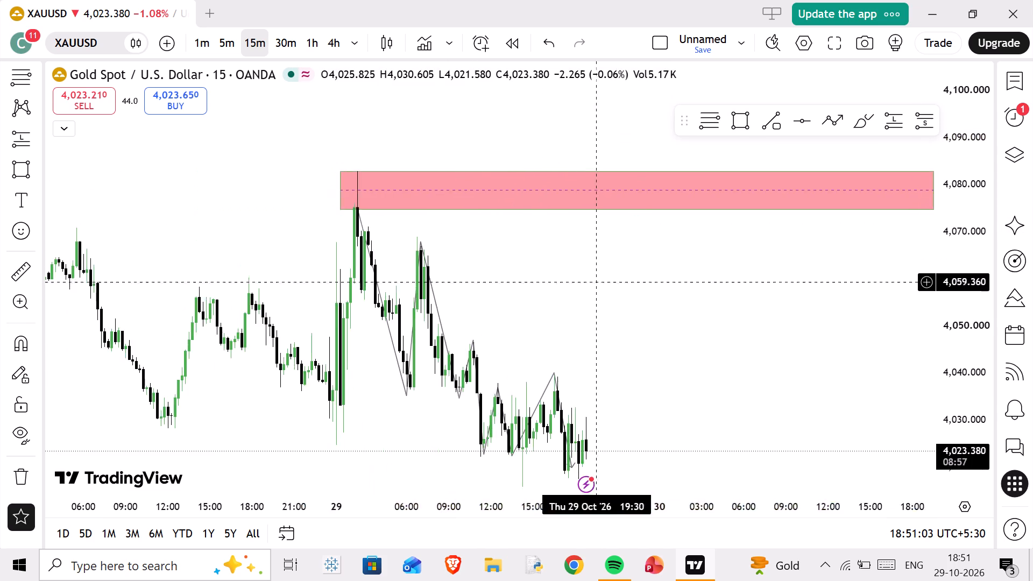
{"action": "left_click_drag", "start_coordinate": [617, 259], "coordinate": [713, 204]}
{"action": "scroll", "coordinate": [699, 230], "scroll_direction": "up", "scroll_amount": 2}
{"action": "scroll", "coordinate": [648, 243], "scroll_direction": "up", "scroll_amount": 3}
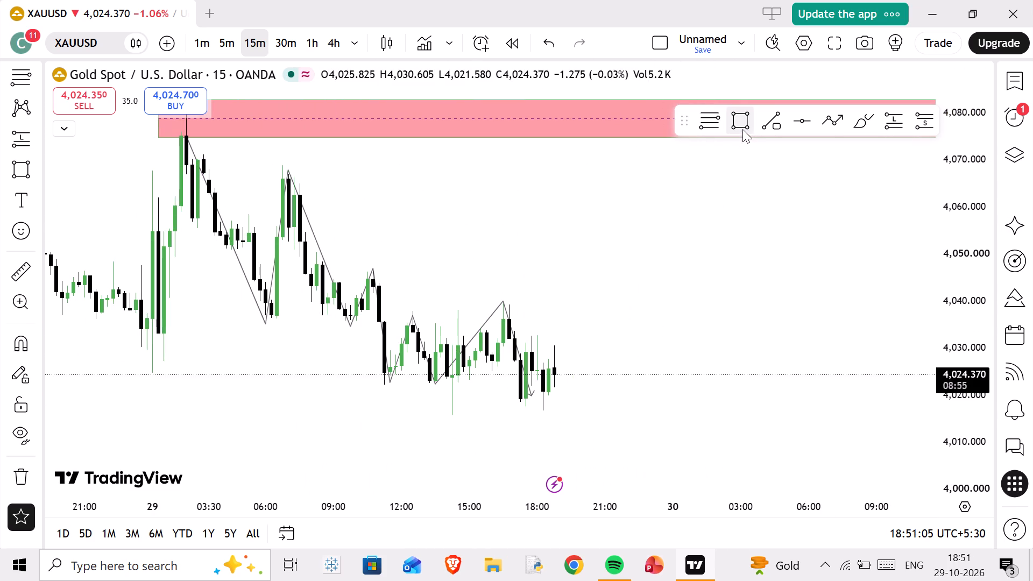
{"action": "left_click", "coordinate": [742, 129]}
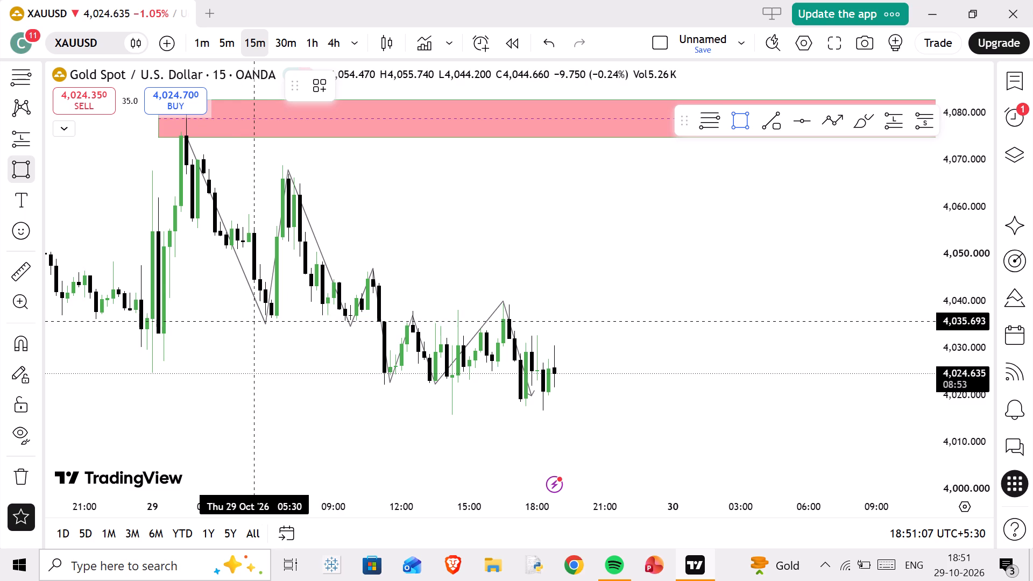
{"action": "left_click_drag", "start_coordinate": [256, 321], "coordinate": [431, 302]}
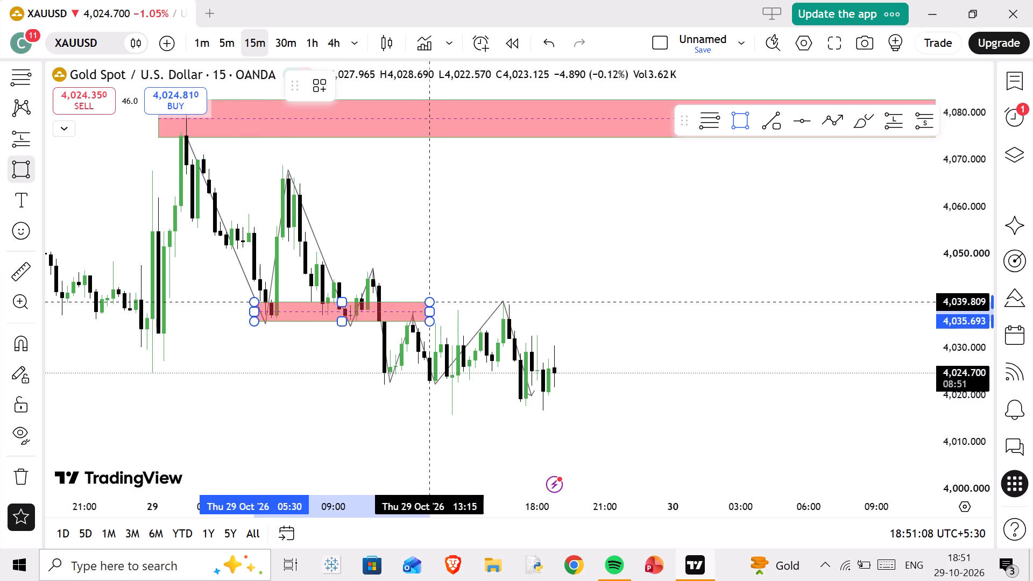
{"action": "left_click_drag", "start_coordinate": [431, 302], "coordinate": [466, 302]}
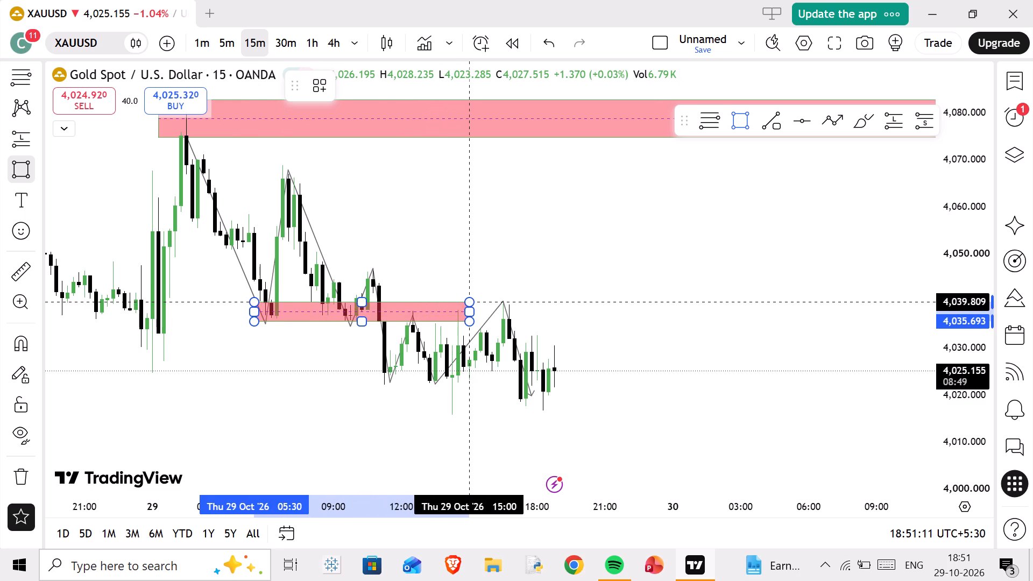
{"action": "left_click", "coordinate": [466, 302]}
{"action": "left_click", "coordinate": [430, 259]}
Measure the price gap from the second peak on 29 October up to the lower edge of the upper red zone.
{"action": "left_click_drag", "start_coordinate": [430, 259], "coordinate": [576, 266]}
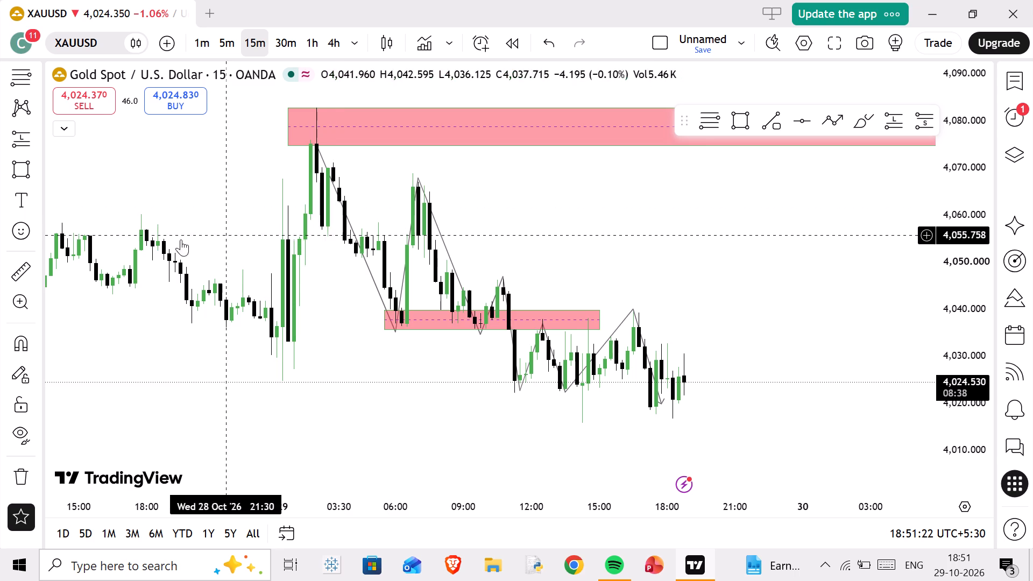
{"action": "left_click", "coordinate": [19, 274]}
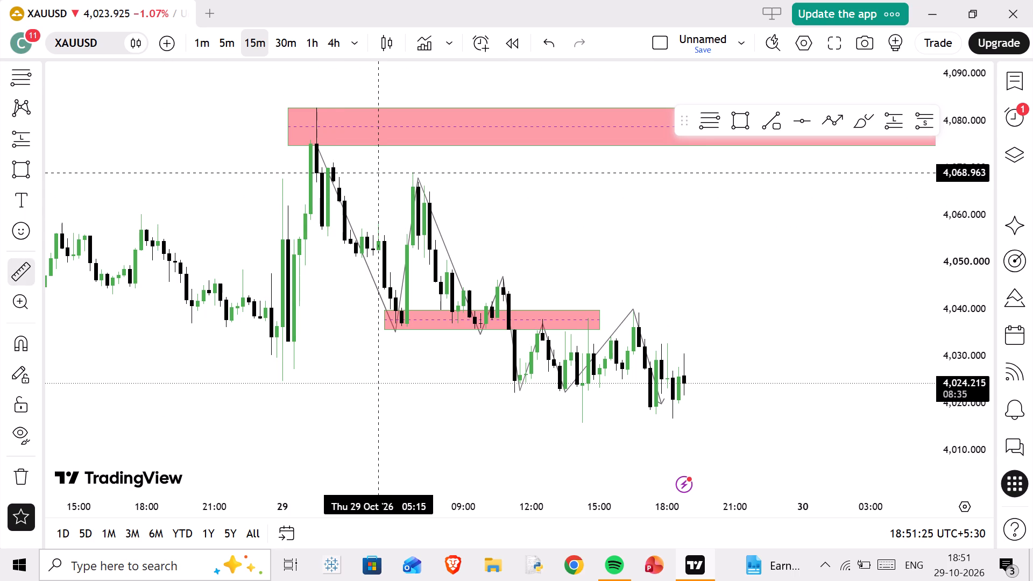
{"action": "left_click", "coordinate": [377, 173]}
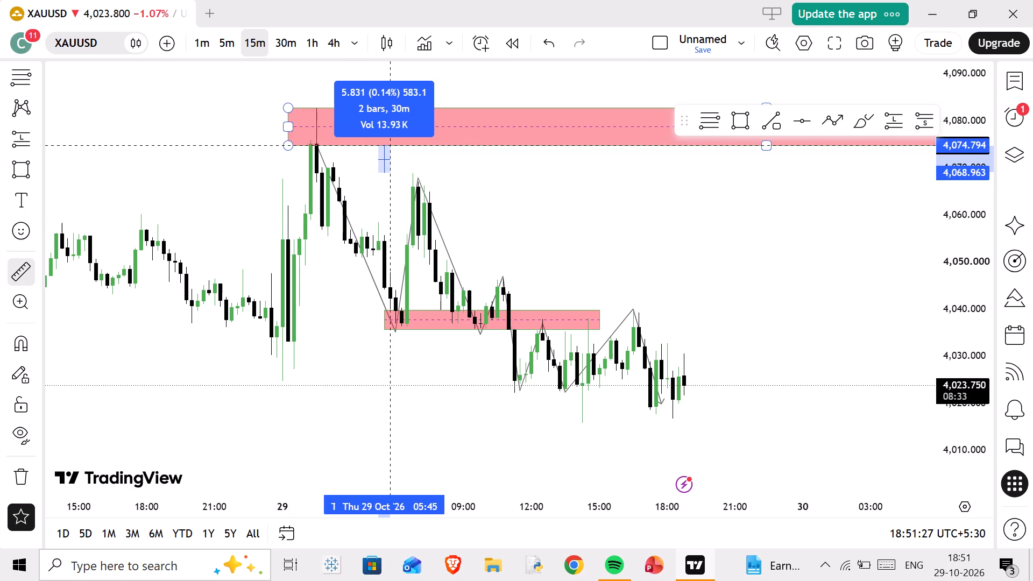
{"action": "left_click", "coordinate": [392, 145]}
{"action": "left_click", "coordinate": [534, 185]}
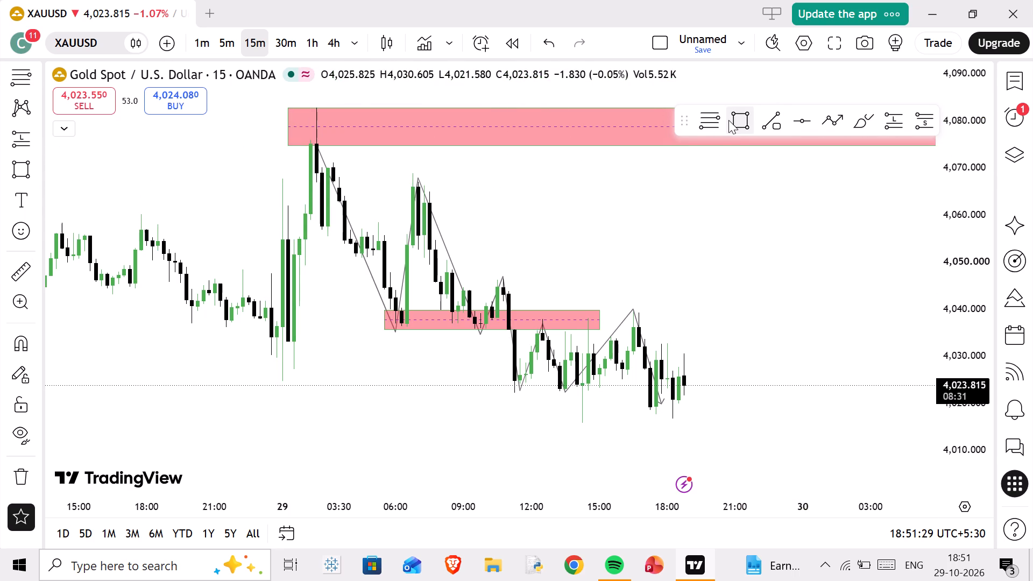
Draw a rectangle at the second peak, from about 4,066.2 to 4,068.8, spanning 06:30 on 29 October to past 03:00 on 30 October.
{"action": "left_click", "coordinate": [728, 120]}
{"action": "left_click_drag", "start_coordinate": [409, 186], "coordinate": [753, 194]}
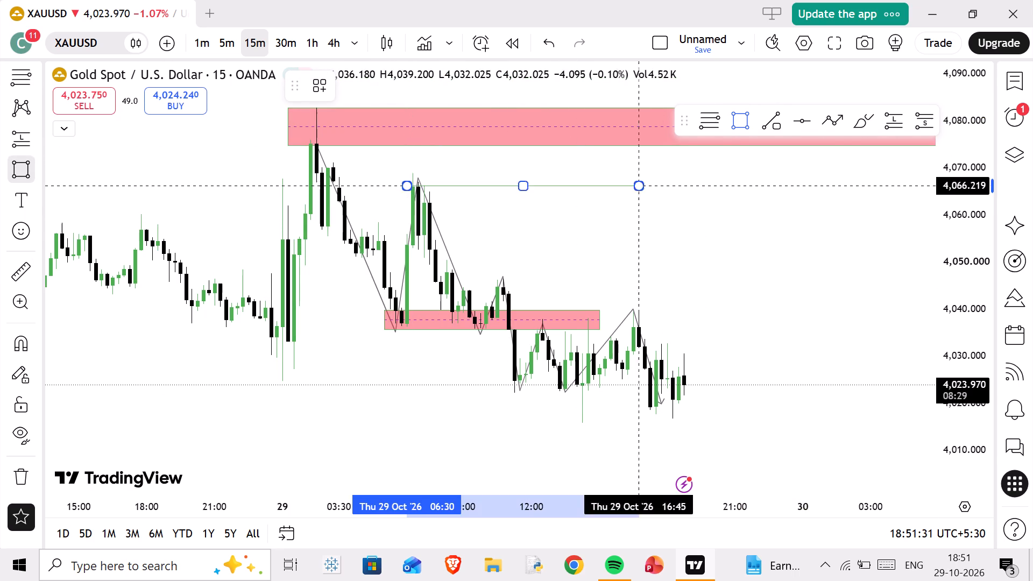
{"action": "left_click_drag", "start_coordinate": [753, 194], "coordinate": [897, 174]}
{"action": "double_click", "coordinate": [897, 174]}
Draw a rectangle over the recent lows, from about 4,022.5 to 4,024.9, spanning 11:00 to 21:45 on 29 October.
{"action": "left_click_drag", "start_coordinate": [770, 216], "coordinate": [661, 219]}
{"action": "left_click_drag", "start_coordinate": [635, 255], "coordinate": [714, 218]}
{"action": "left_click", "coordinate": [644, 159]}
{"action": "left_click_drag", "start_coordinate": [641, 301], "coordinate": [762, 247]}
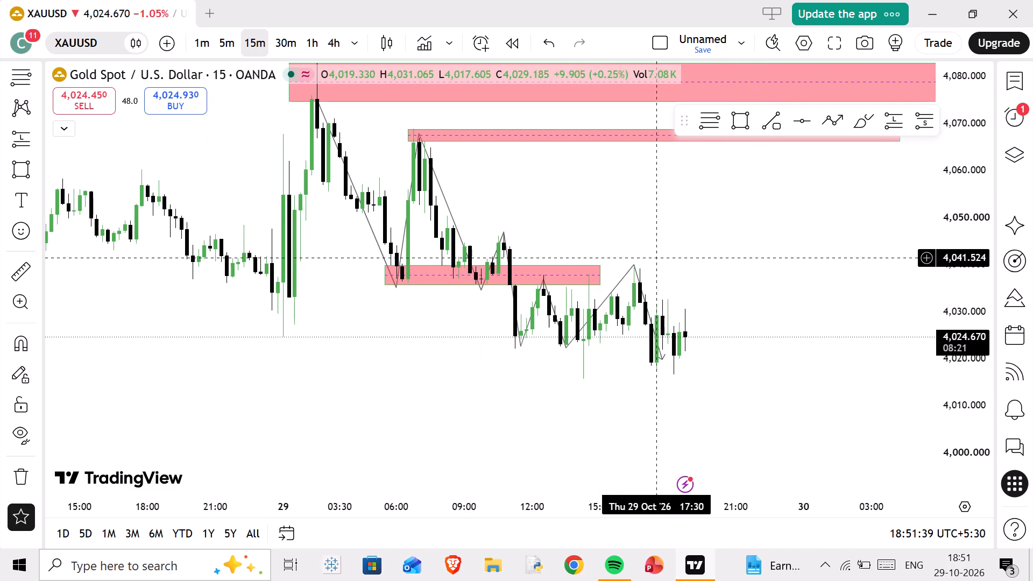
{"action": "left_click", "coordinate": [740, 124]}
{"action": "left_click", "coordinate": [507, 336]}
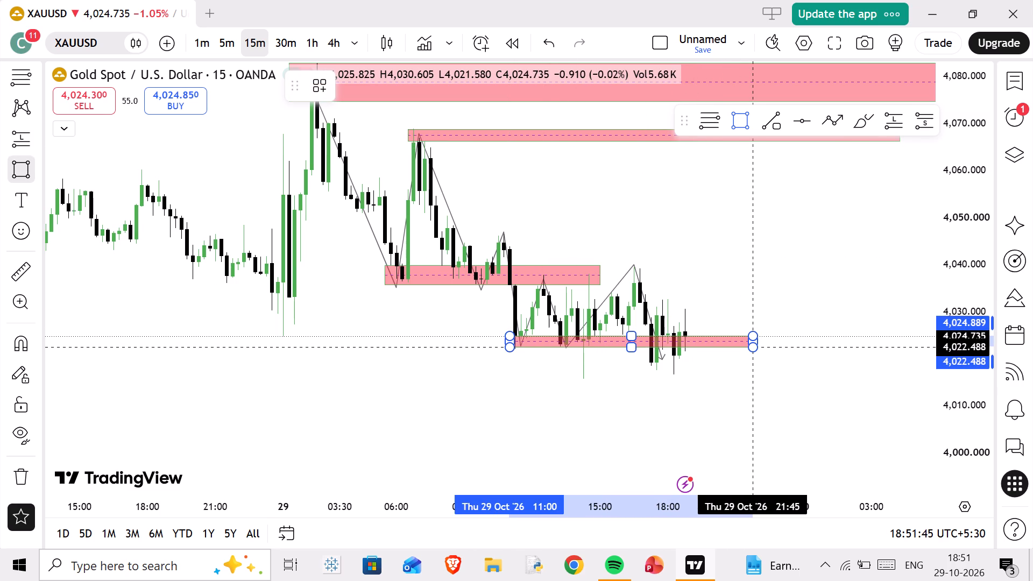
{"action": "left_click", "coordinate": [750, 348]}
Delete the swing path from the XAUUSD chart, keeping the red zones.
{"action": "left_click_drag", "start_coordinate": [744, 319], "coordinate": [807, 221]}
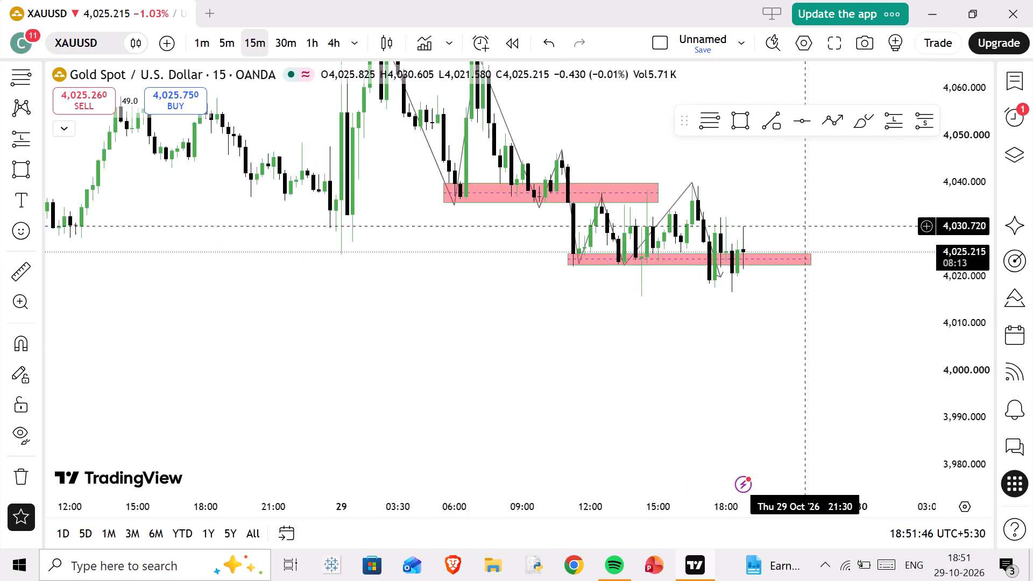
{"action": "scroll", "coordinate": [802, 261], "scroll_direction": "down", "scroll_amount": 8}
{"action": "scroll", "coordinate": [798, 299], "scroll_direction": "up", "scroll_amount": 6}
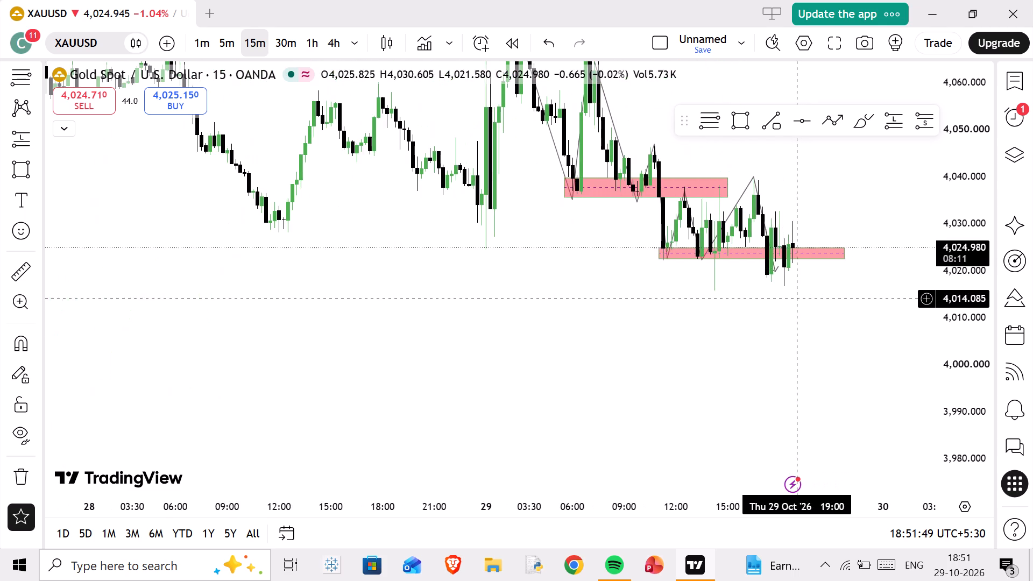
{"action": "left_click", "coordinate": [755, 183]}
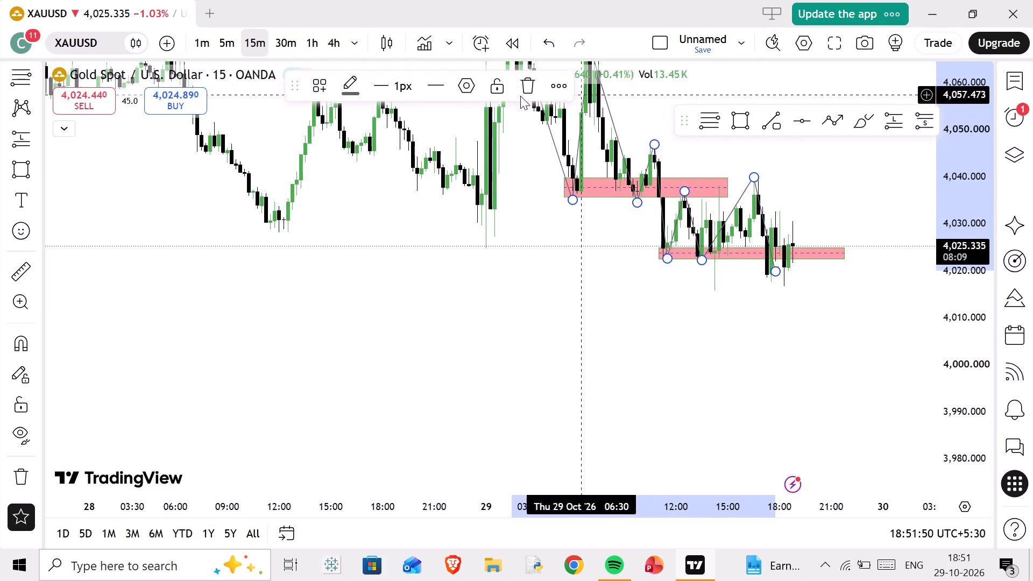
{"action": "left_click", "coordinate": [519, 87]}
Advance through the watchlist past BTCUSD and ETHUSD to the NASDAQ chart.
{"action": "key", "text": "space"}
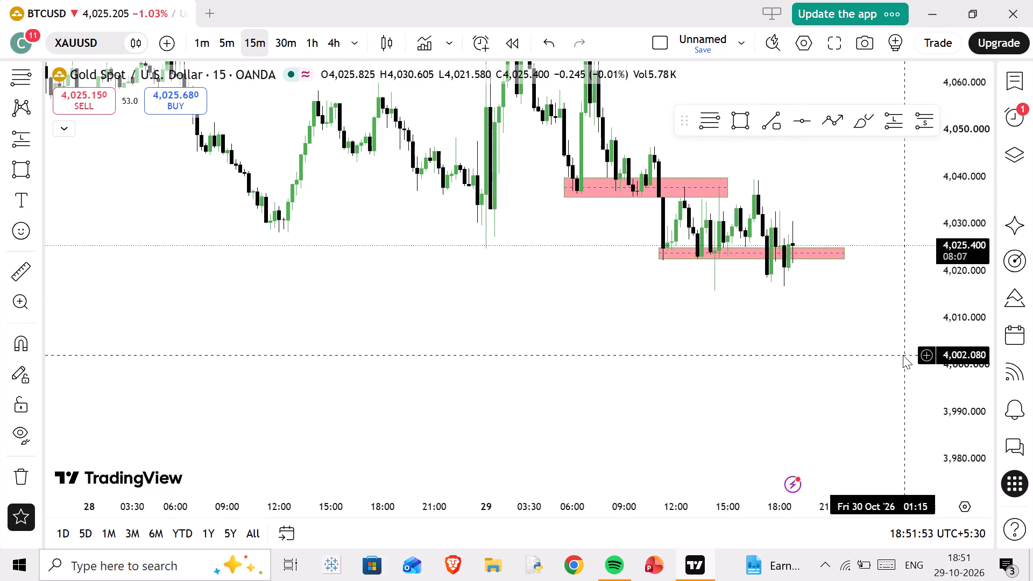
{"action": "scroll", "coordinate": [761, 305], "scroll_direction": "up", "scroll_amount": 2}
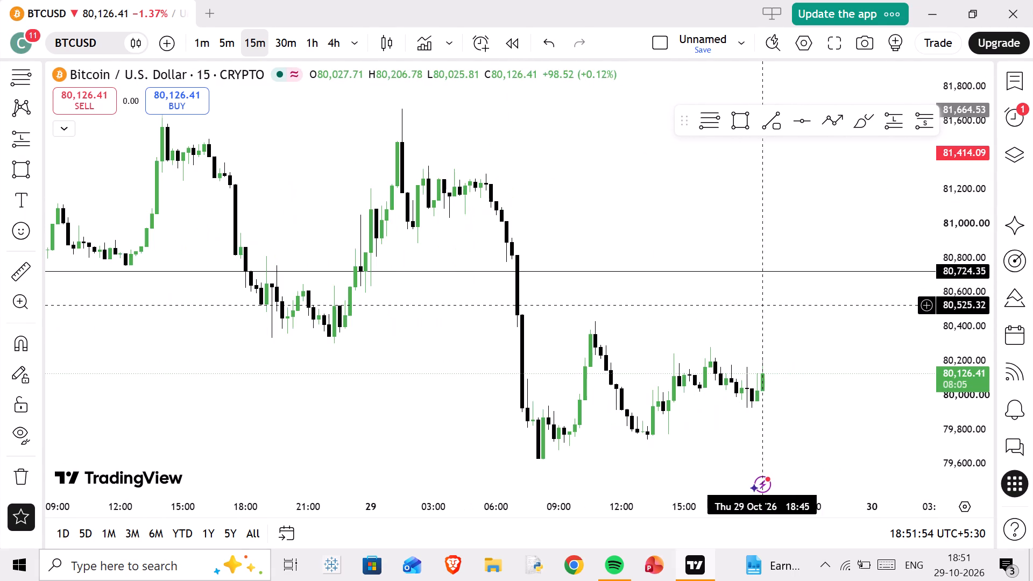
{"action": "key", "text": "space"}
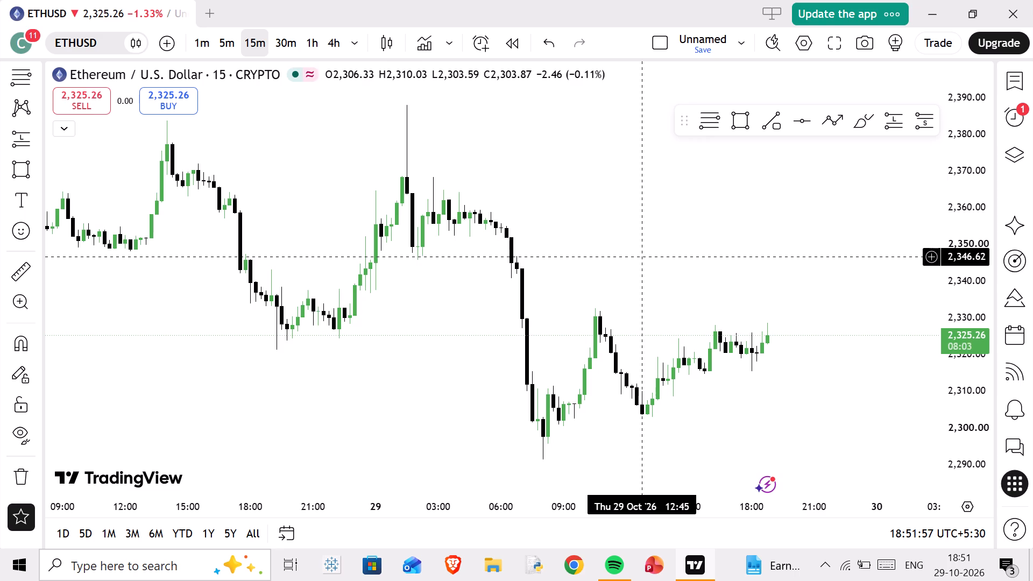
{"action": "key", "text": "space"}
Draw a swing path through the NASDAQ highs and lows from about 29,835 on 29 October, ending in an upward arrow at about 29,670.
{"action": "scroll", "coordinate": [642, 257], "scroll_direction": "down", "scroll_amount": 7}
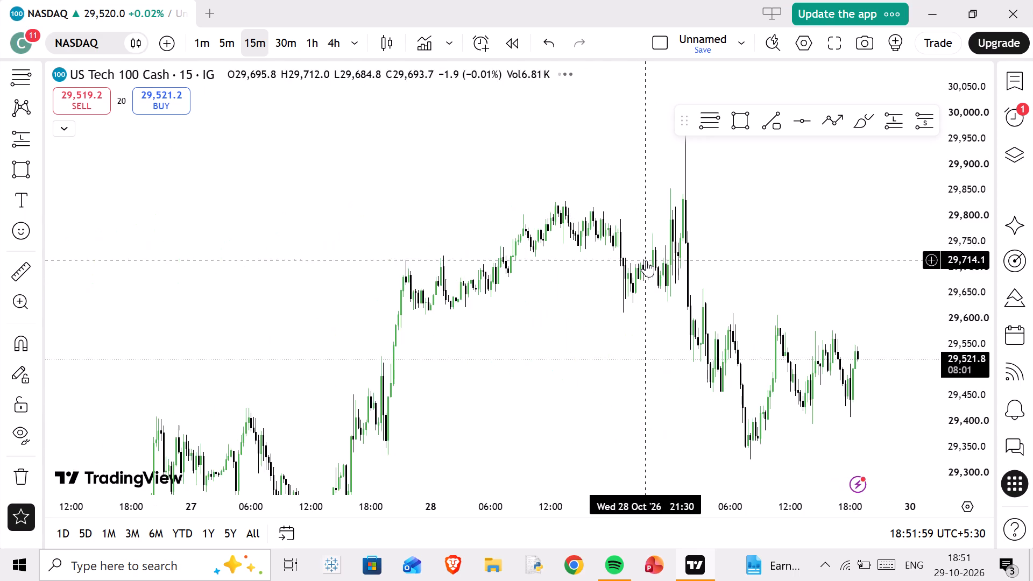
{"action": "scroll", "coordinate": [787, 289], "scroll_direction": "up", "scroll_amount": 5}
{"action": "left_click_drag", "start_coordinate": [753, 265], "coordinate": [619, 256]}
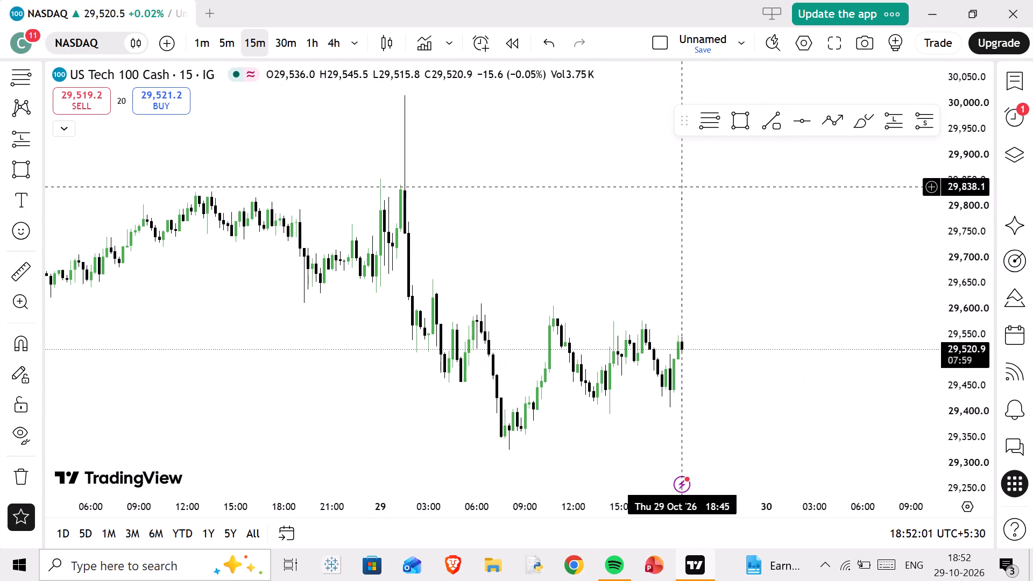
{"action": "left_click", "coordinate": [830, 128]}
{"action": "left_click_drag", "start_coordinate": [399, 188], "coordinate": [399, 197]}
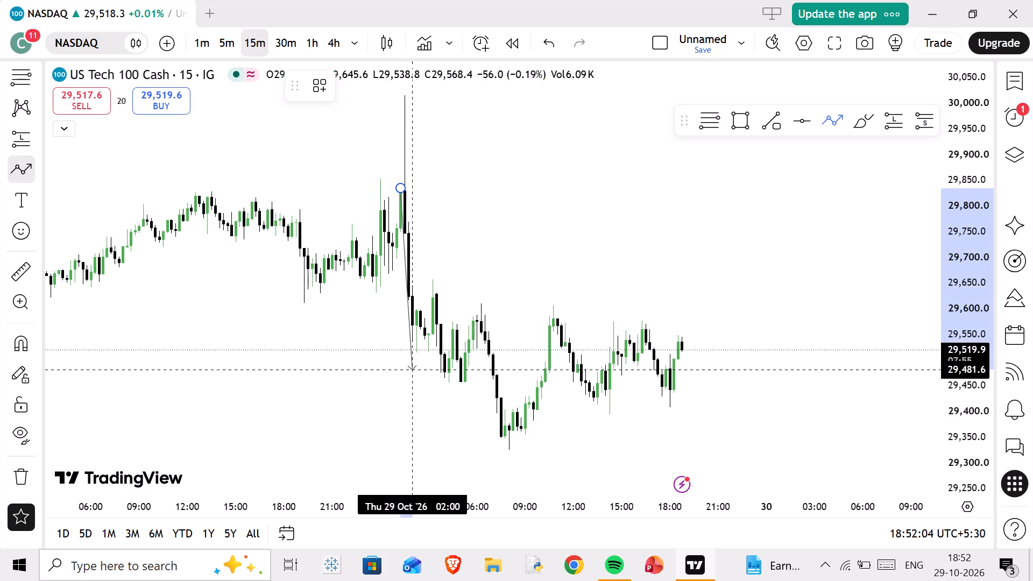
{"action": "left_click", "coordinate": [422, 351]}
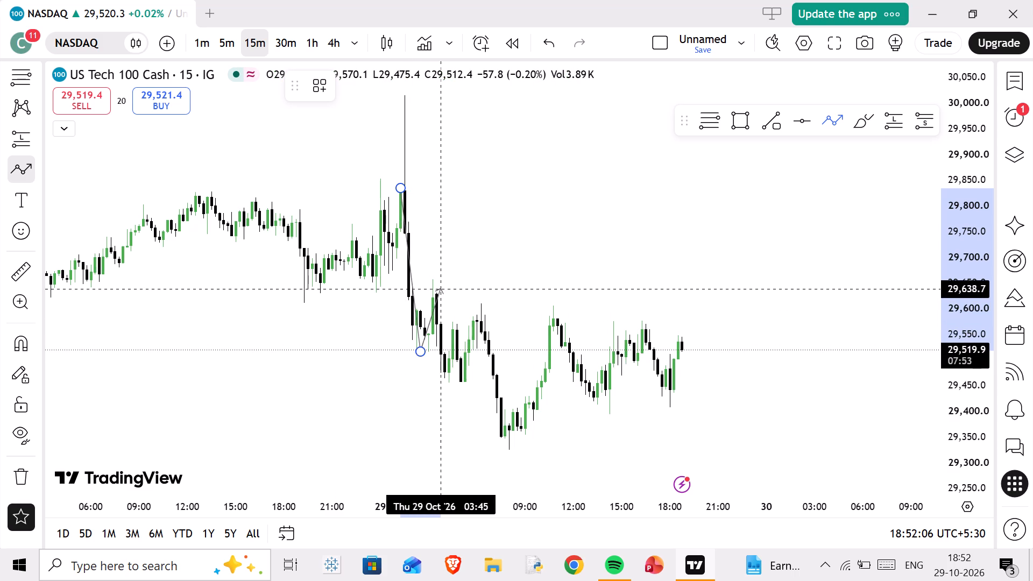
{"action": "left_click", "coordinate": [435, 285]}
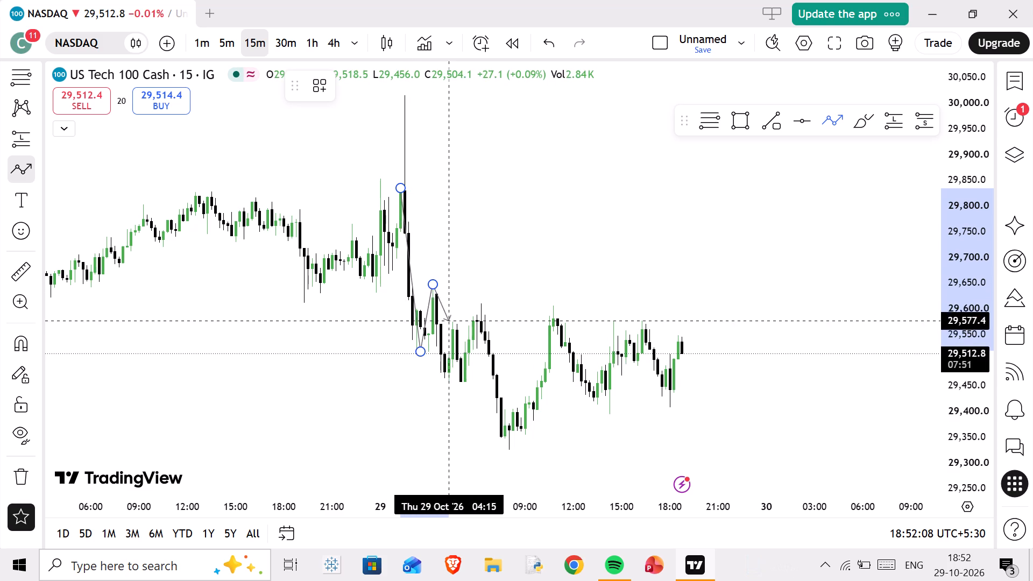
{"action": "left_click", "coordinate": [458, 382]}
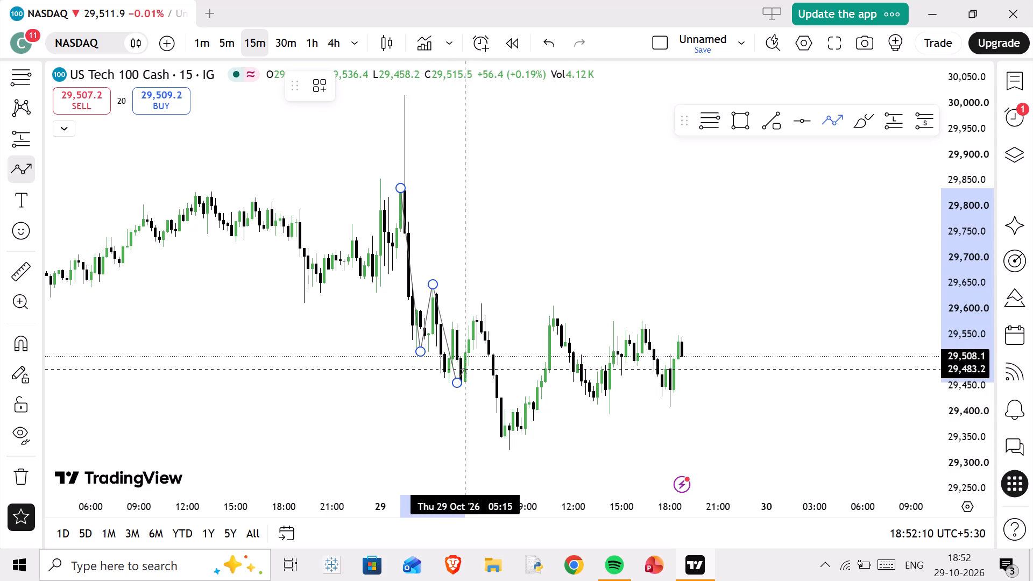
{"action": "left_click", "coordinate": [480, 308]}
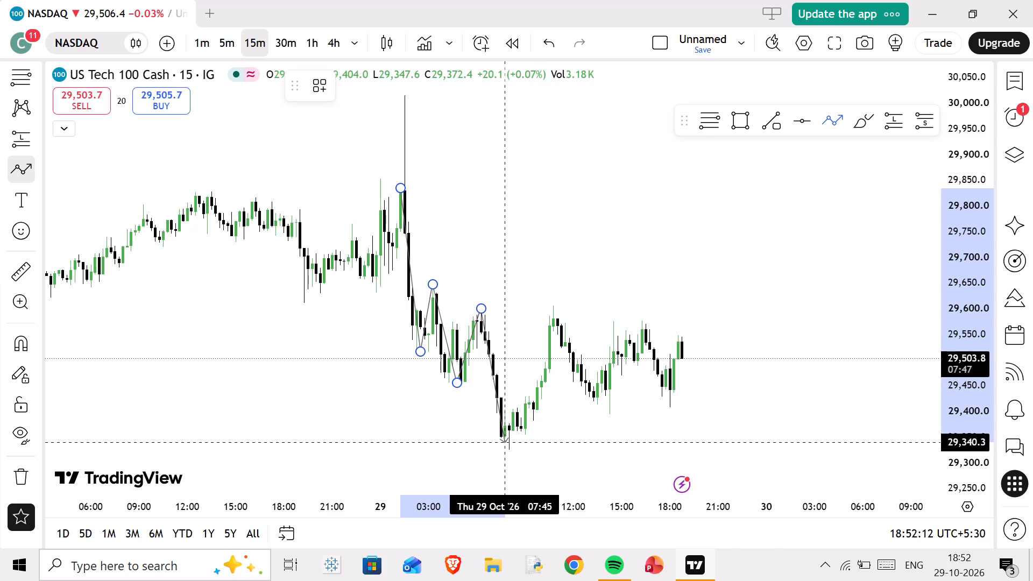
{"action": "left_click", "coordinate": [504, 442]}
{"action": "left_click", "coordinate": [552, 313]}
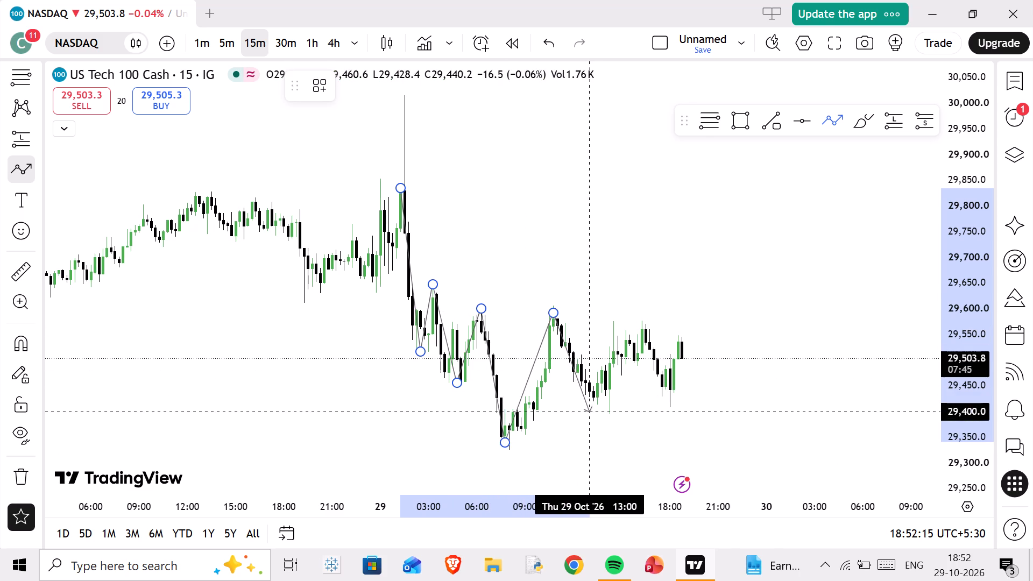
{"action": "left_click", "coordinate": [593, 402]}
{"action": "left_click", "coordinate": [644, 316]}
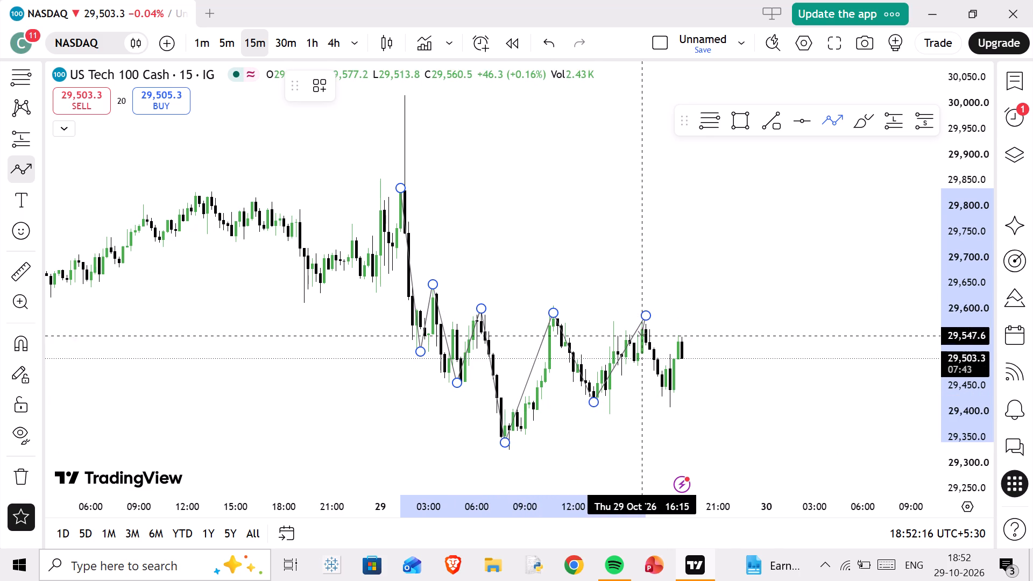
{"action": "left_click_drag", "start_coordinate": [663, 402], "coordinate": [665, 395]}
{"action": "double_click", "coordinate": [694, 272]}
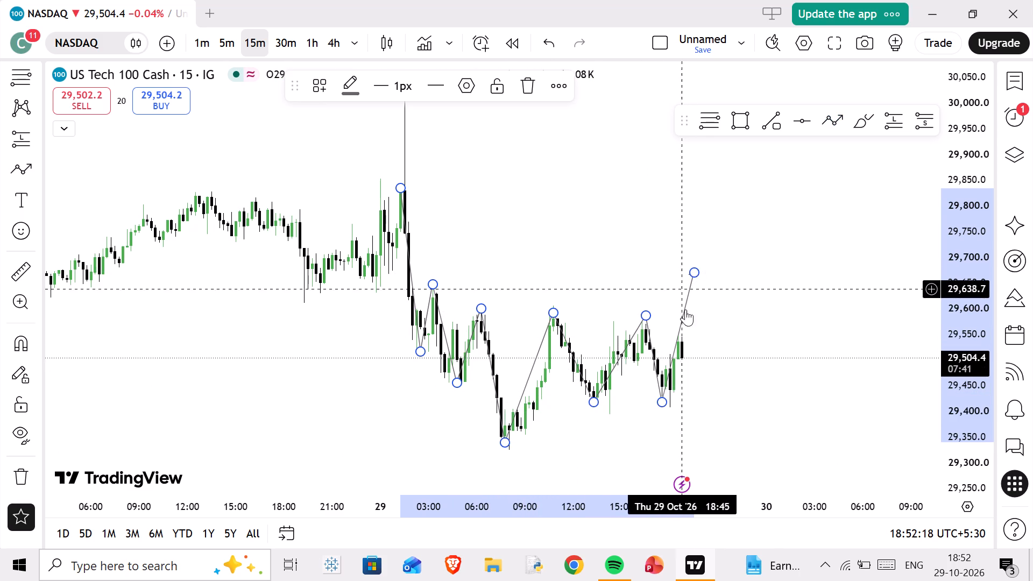
{"action": "left_click", "coordinate": [736, 324]}
Draw a rectangle at the lowest swing, from about 29,318.3 to 29,343.4, spanning 07:00 on 29 October to 01:30 on 30 October.
{"action": "left_click", "coordinate": [736, 128]}
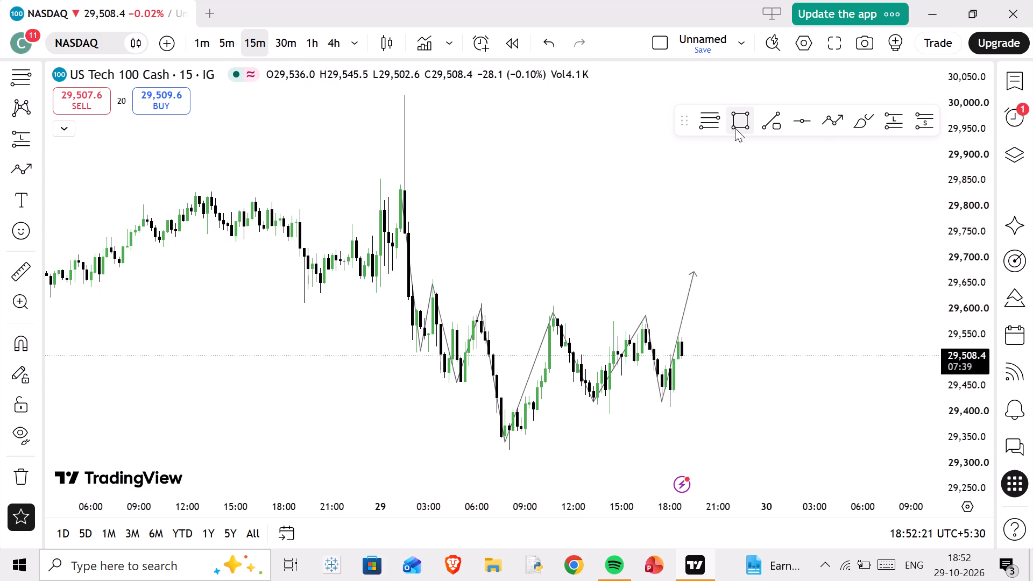
{"action": "left_click_drag", "start_coordinate": [492, 441], "coordinate": [766, 456]}
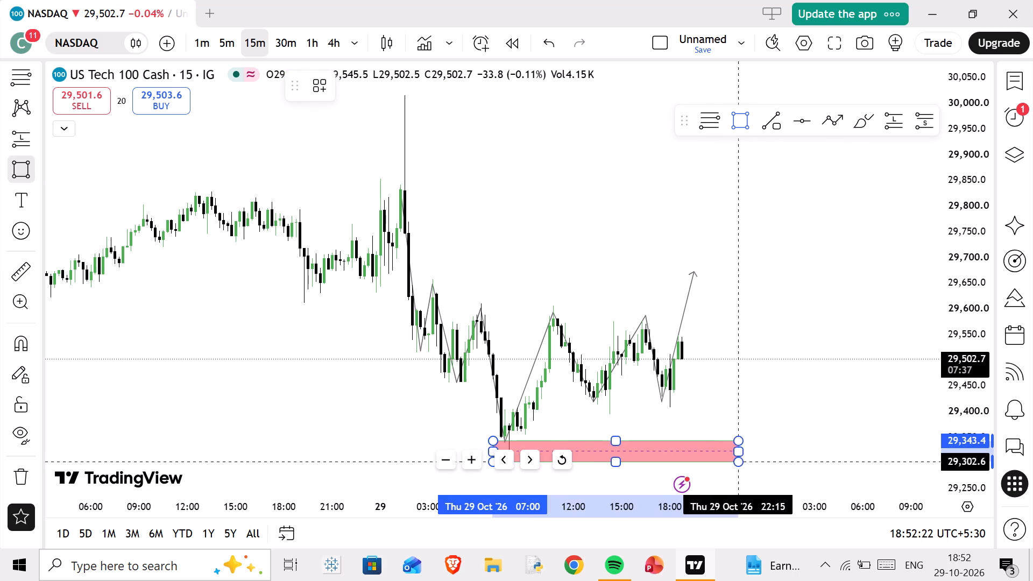
{"action": "left_click_drag", "start_coordinate": [766, 456], "coordinate": [790, 454]}
{"action": "left_click", "coordinate": [790, 454]}
Change the fill colour of the rectangle at the lowest swing to green.
{"action": "left_click", "coordinate": [382, 95]}
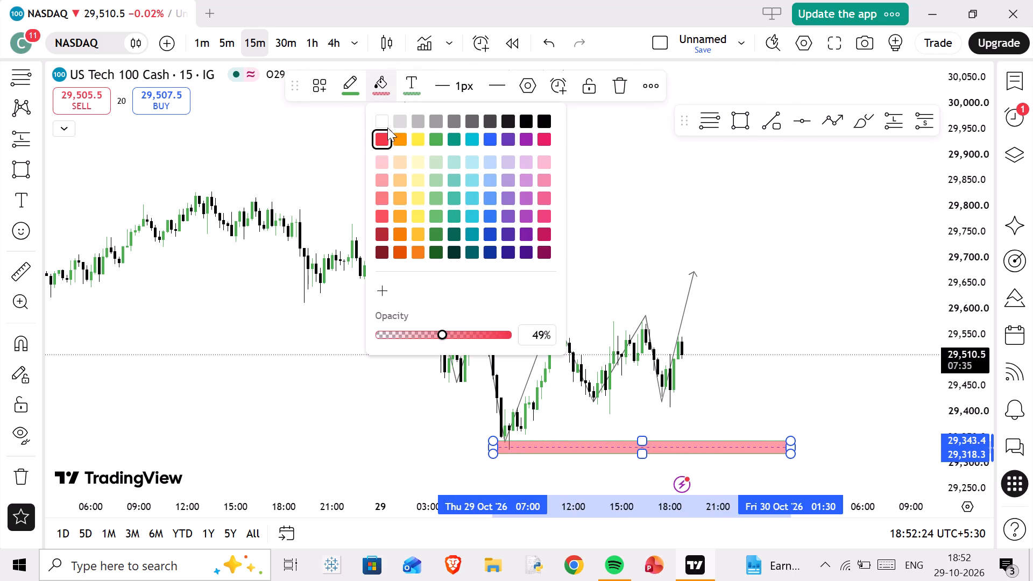
{"action": "left_click", "coordinate": [433, 137]}
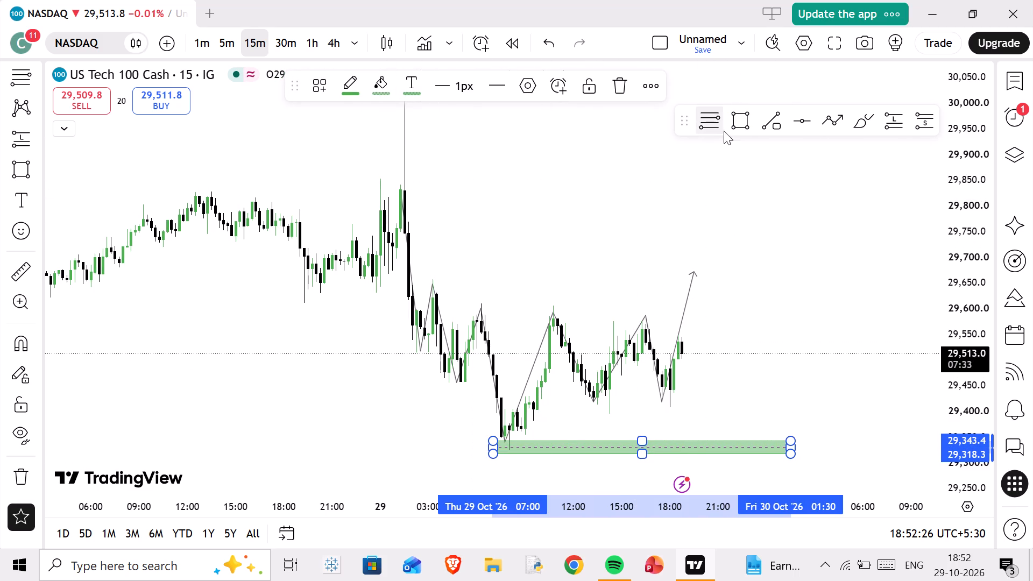
Draw a rectangle over the two recent swing highs, from about 29,579.0 to 29,604.1, spanning 10:15 to 21:30 on 29 October.
{"action": "left_click", "coordinate": [730, 126]}
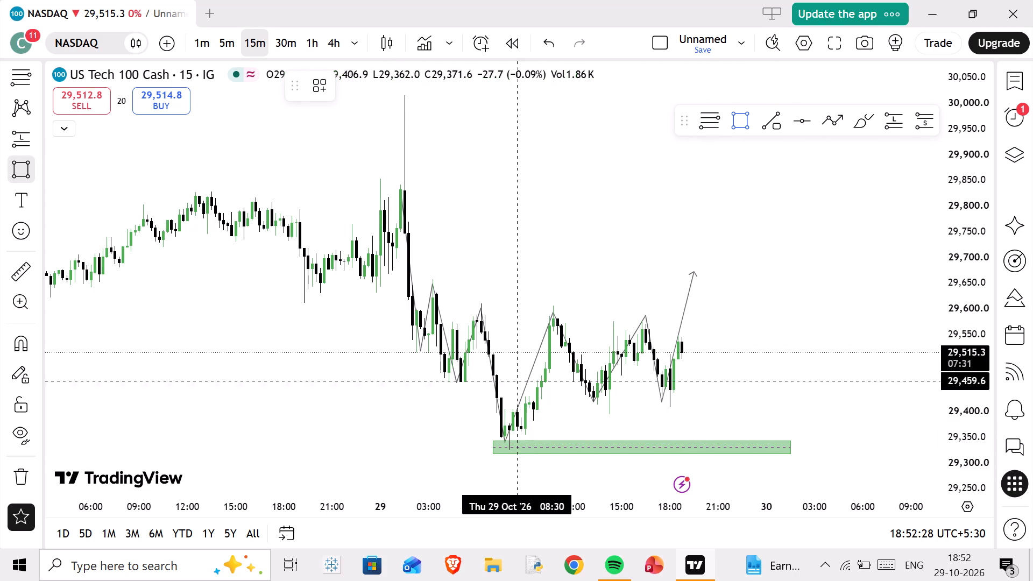
{"action": "left_click_drag", "start_coordinate": [545, 320], "coordinate": [727, 307]}
{"action": "left_click", "coordinate": [727, 307]}
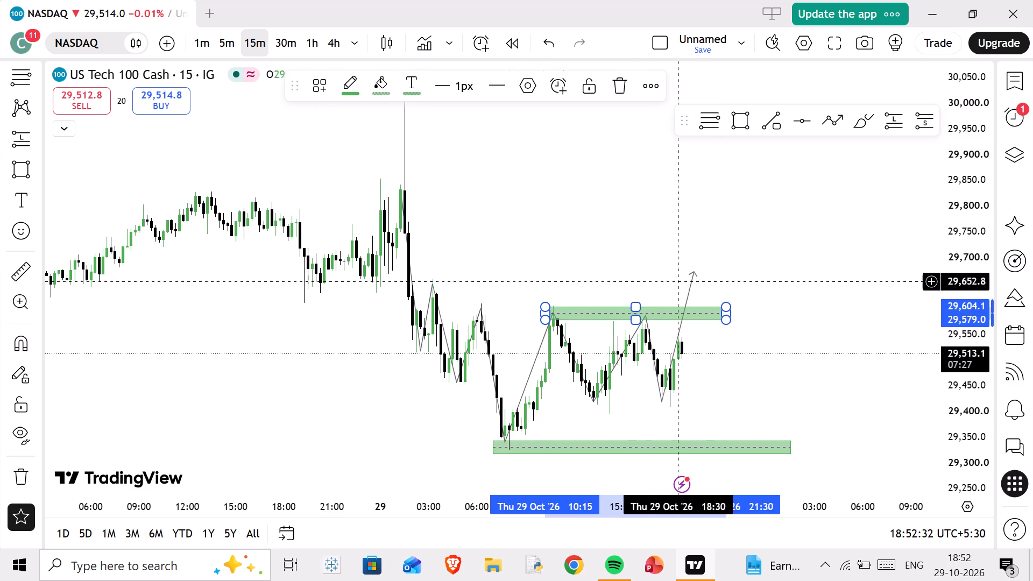
Draw a rectangle at the recent swing lows, from about 29,385.8 to 29,426.7, spanning 11:00 on 29 October to 06:45 on 30 October.
{"action": "left_click_drag", "start_coordinate": [632, 264], "coordinate": [603, 224]}
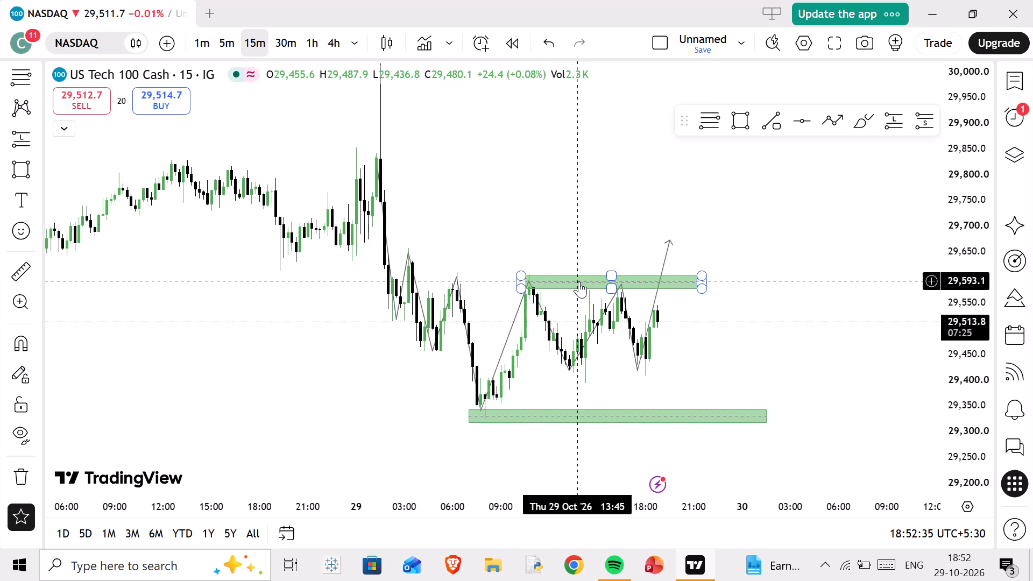
{"action": "scroll", "coordinate": [434, 262], "scroll_direction": "down", "scroll_amount": 10}
{"action": "scroll", "coordinate": [606, 284], "scroll_direction": "up", "scroll_amount": 2}
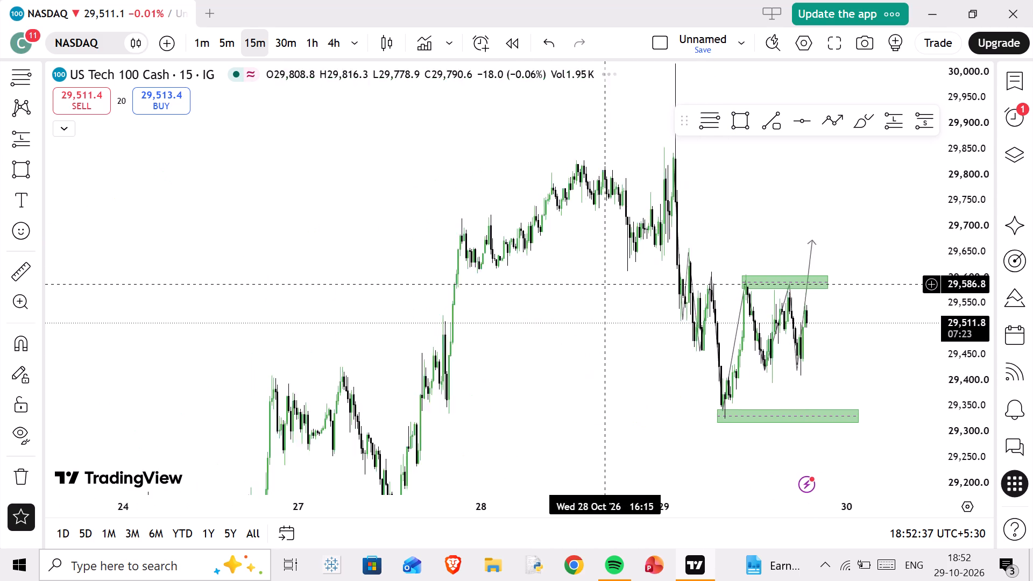
{"action": "scroll", "coordinate": [606, 284], "scroll_direction": "up", "scroll_amount": 3}
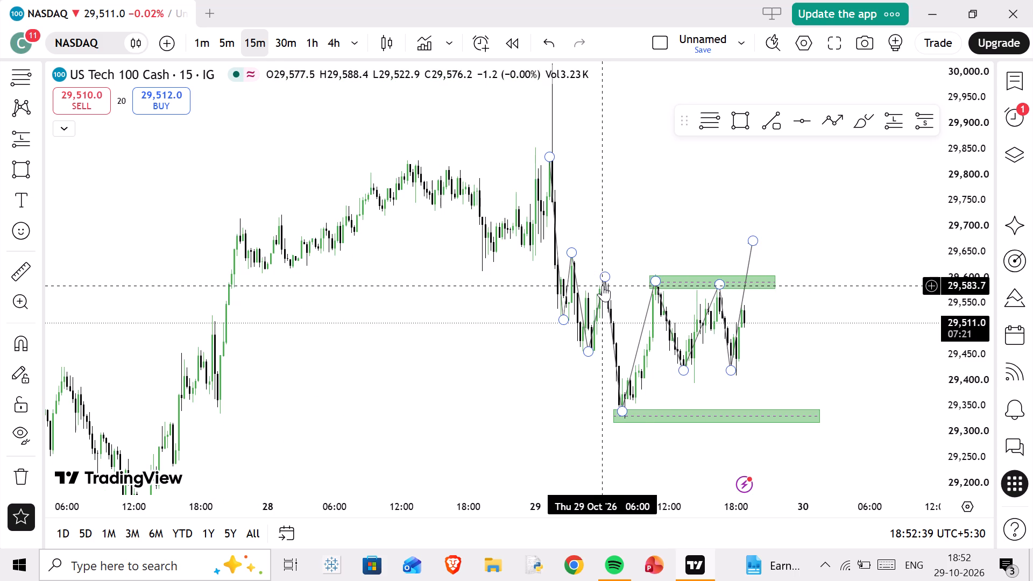
{"action": "left_click_drag", "start_coordinate": [695, 216], "coordinate": [547, 234]}
{"action": "scroll", "coordinate": [537, 241], "scroll_direction": "up", "scroll_amount": 2}
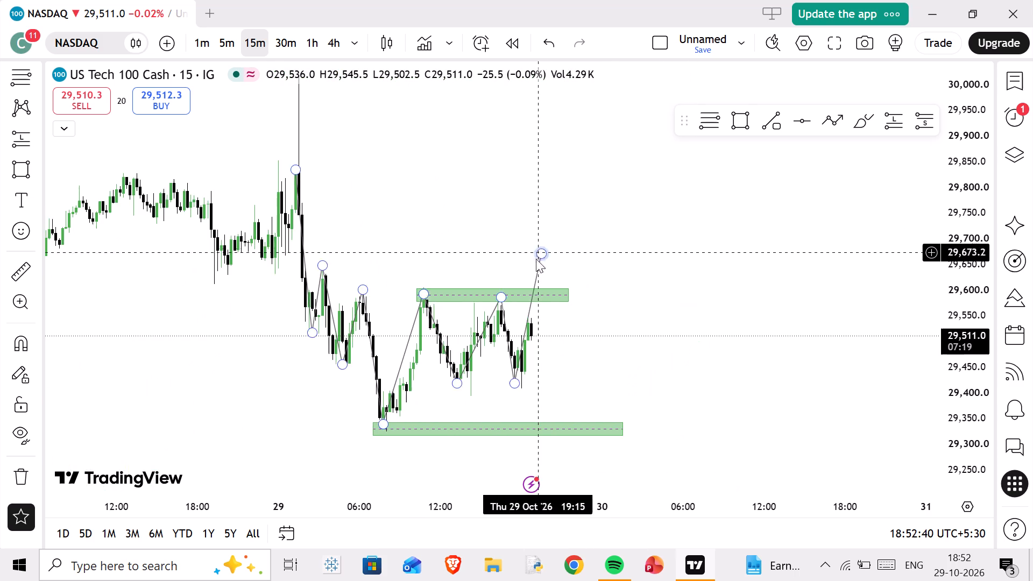
{"action": "left_click", "coordinate": [749, 129]}
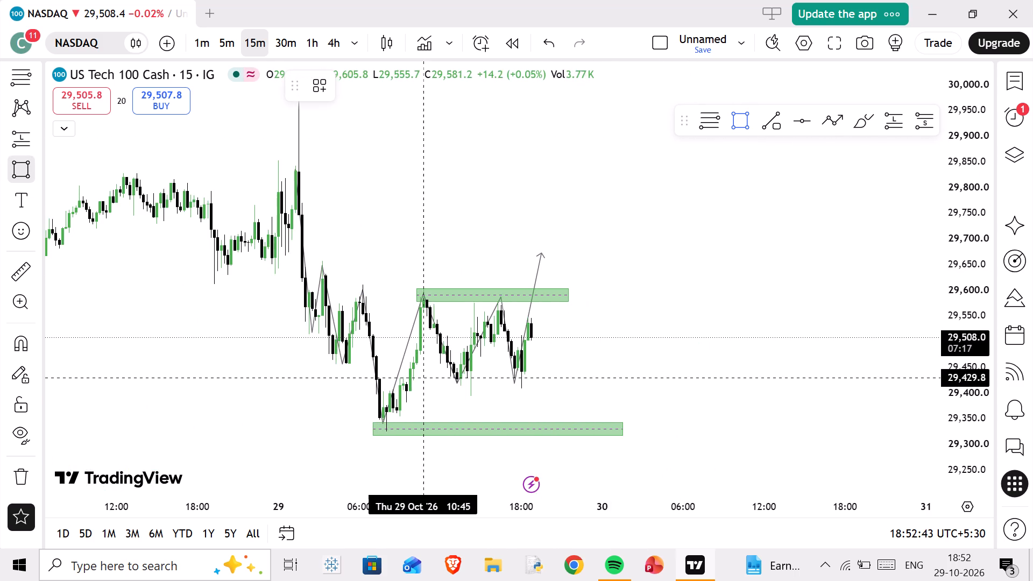
{"action": "left_click_drag", "start_coordinate": [427, 380], "coordinate": [691, 391]}
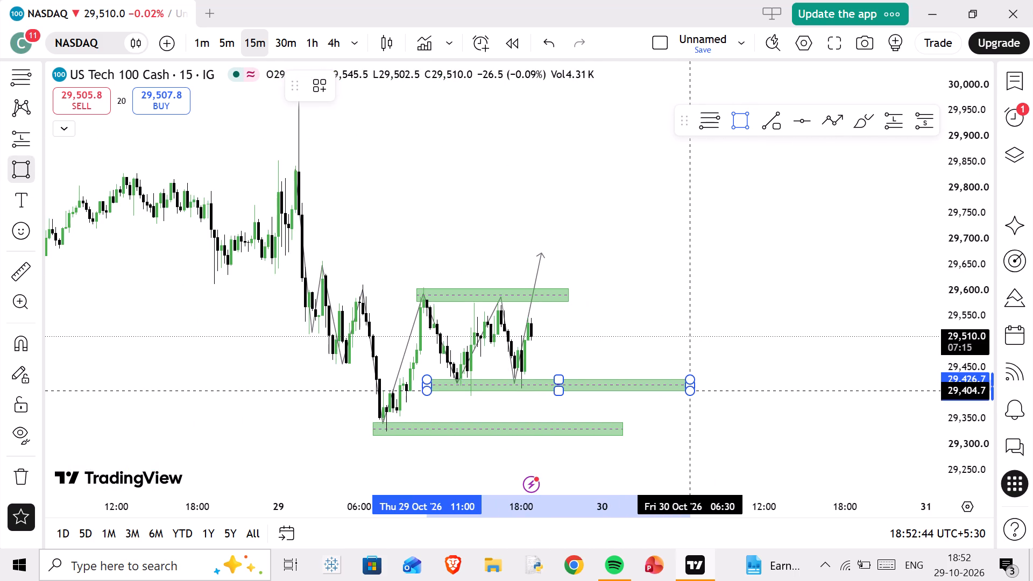
{"action": "left_click_drag", "start_coordinate": [691, 391], "coordinate": [693, 400]}
{"action": "left_click", "coordinate": [693, 400]}
{"action": "left_click", "coordinate": [635, 342]}
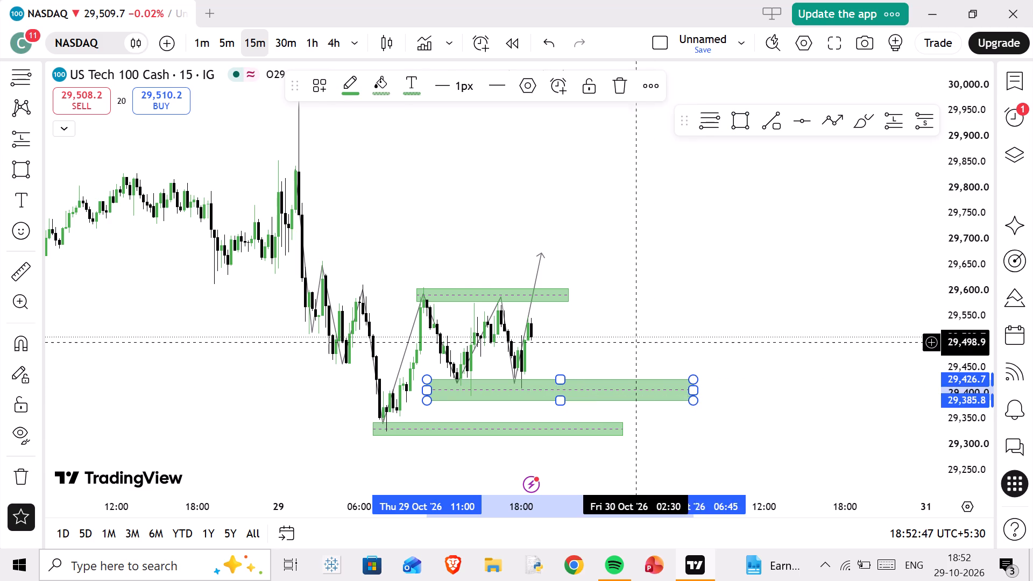
Delete the swing path with the upward arrow from the NASDAQ chart.
{"action": "left_click", "coordinate": [541, 261]}
{"action": "left_click", "coordinate": [519, 84]}
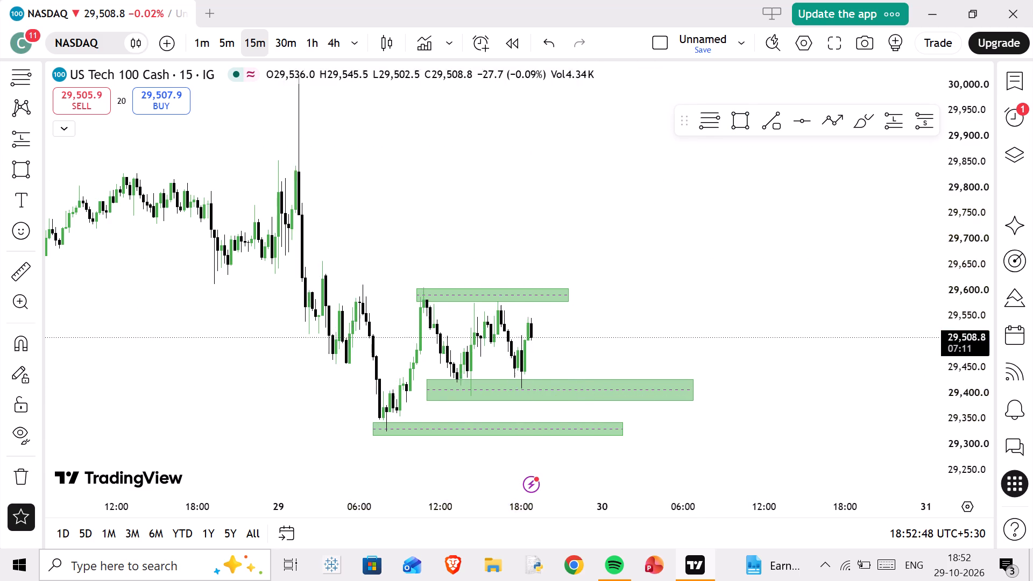
Place a long position on NASDAQ with entry at about 29,425.3, target at about 29,577.1 and stop at about 29,403.7.
{"action": "scroll", "coordinate": [577, 276], "scroll_direction": "up", "scroll_amount": 3}
{"action": "left_click_drag", "start_coordinate": [541, 341], "coordinate": [645, 316]}
{"action": "scroll", "coordinate": [1002, 445], "scroll_direction": "up", "scroll_amount": 5}
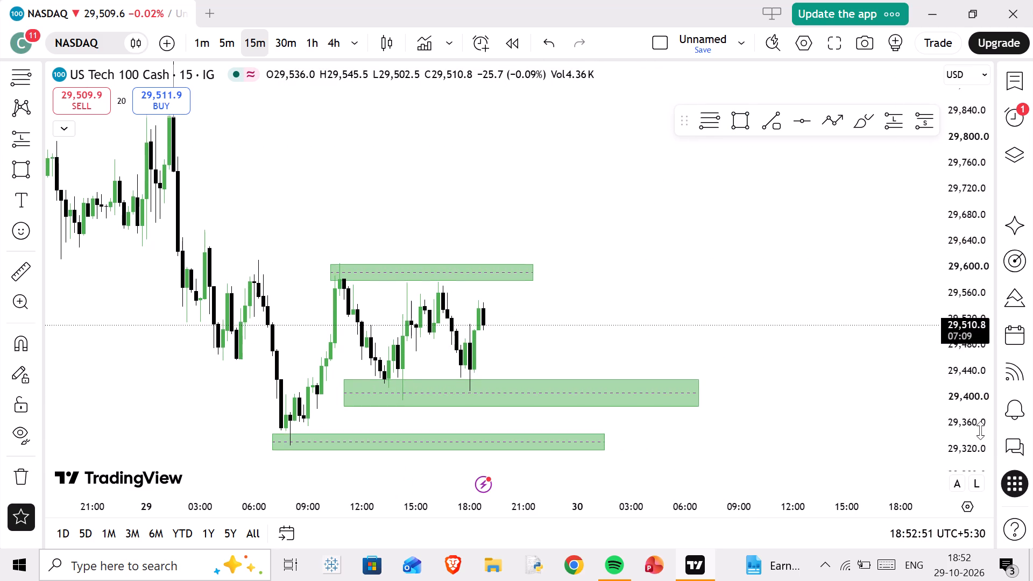
{"action": "scroll", "coordinate": [980, 430], "scroll_direction": "up", "scroll_amount": 2}
{"action": "left_click_drag", "start_coordinate": [668, 353], "coordinate": [671, 271]}
{"action": "left_click", "coordinate": [882, 123]}
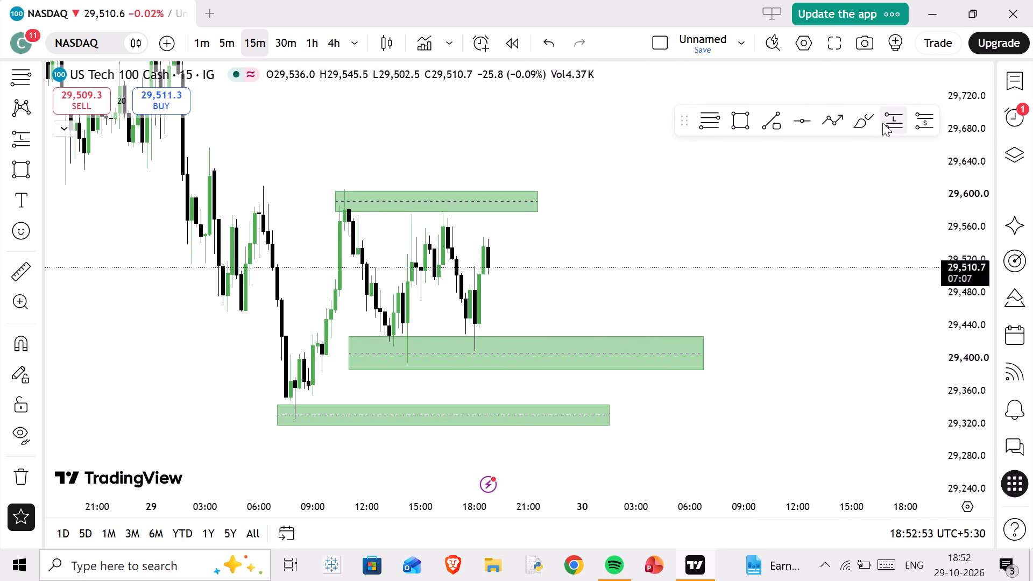
{"action": "left_click", "coordinate": [470, 337]}
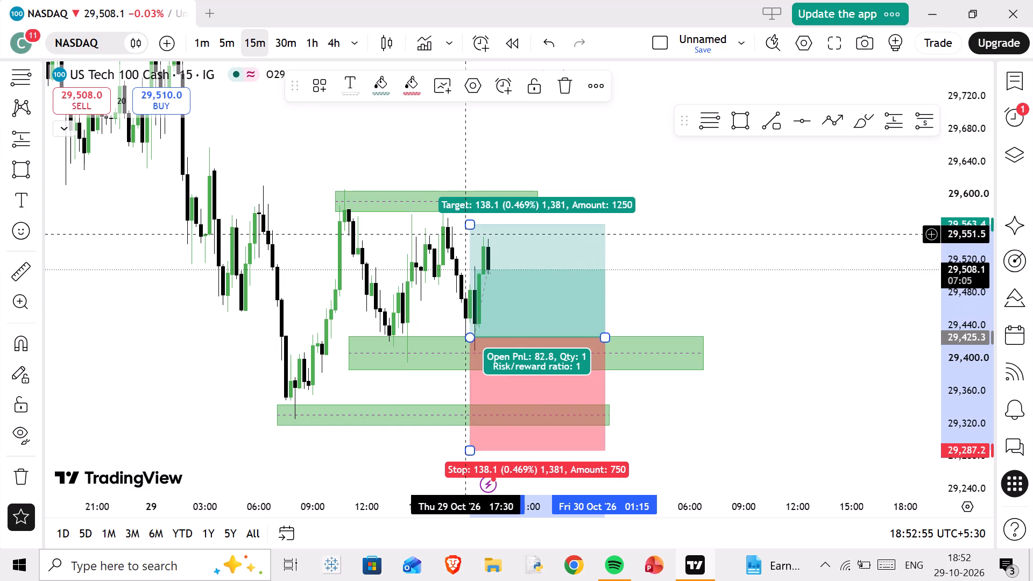
{"action": "left_click_drag", "start_coordinate": [464, 232], "coordinate": [464, 221]}
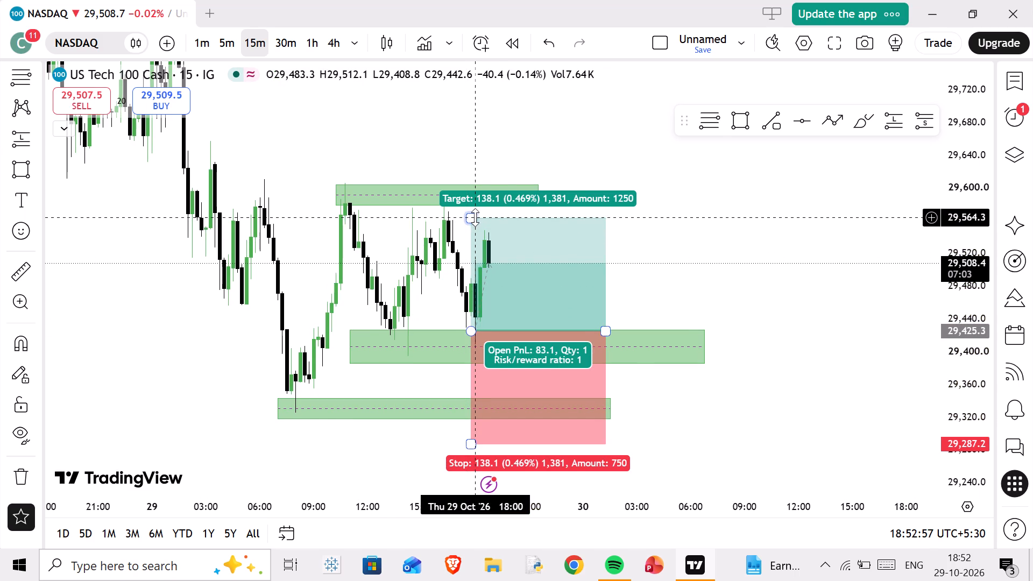
{"action": "left_click_drag", "start_coordinate": [473, 217], "coordinate": [472, 207]}
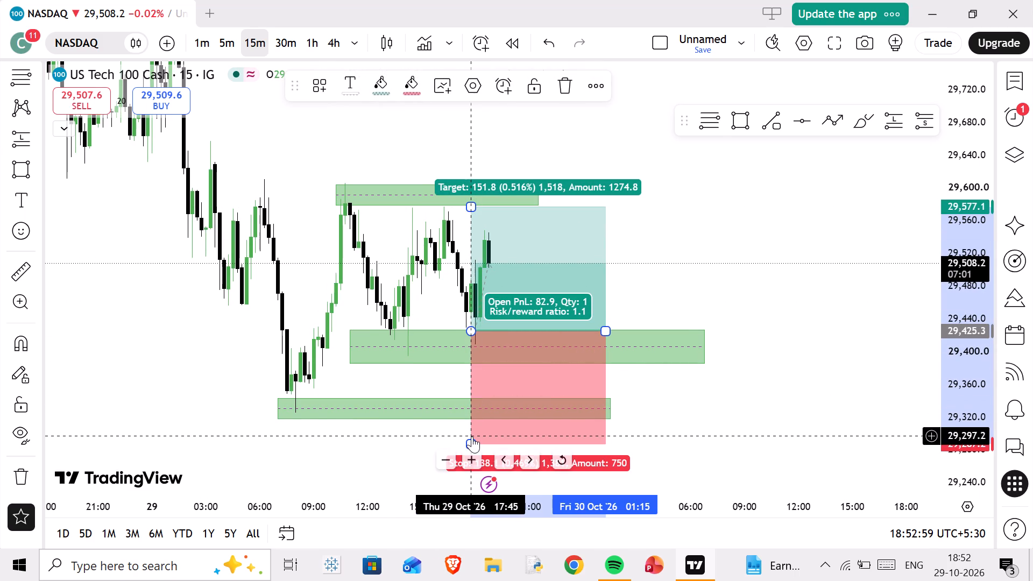
{"action": "left_click_drag", "start_coordinate": [469, 444], "coordinate": [506, 349]}
{"action": "left_click", "coordinate": [662, 267]}
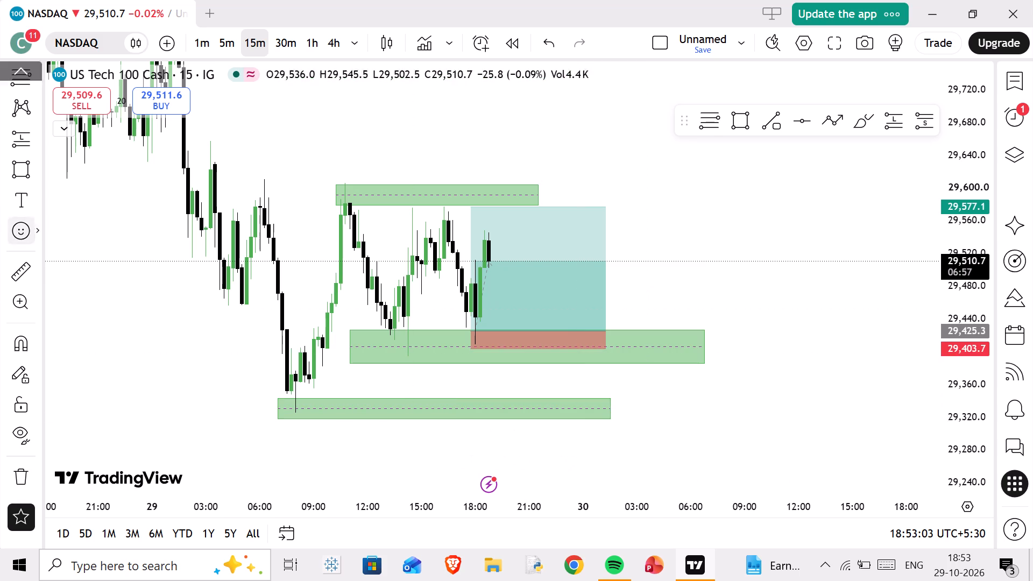
Move through the watchlist past GBPUSD to the XAUUSD chart.
{"action": "key", "text": "space"}
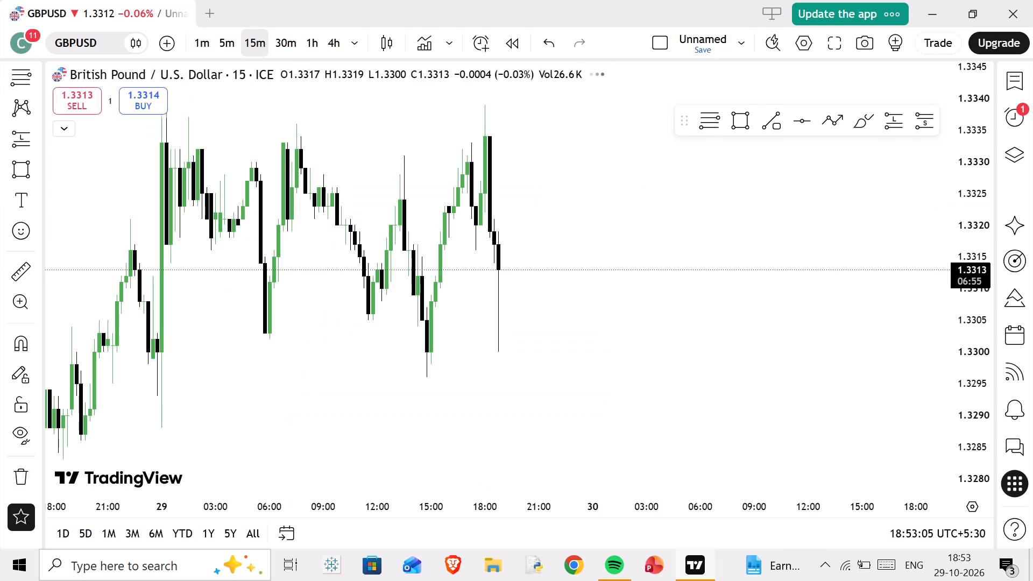
{"action": "scroll", "coordinate": [181, 327], "scroll_direction": "down", "scroll_amount": 6}
{"action": "key", "text": "space"}
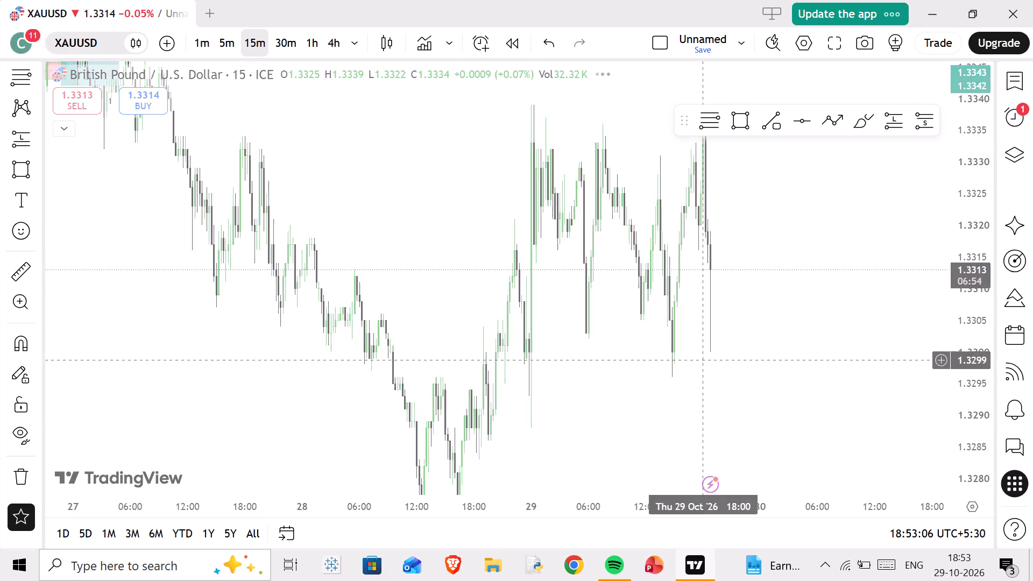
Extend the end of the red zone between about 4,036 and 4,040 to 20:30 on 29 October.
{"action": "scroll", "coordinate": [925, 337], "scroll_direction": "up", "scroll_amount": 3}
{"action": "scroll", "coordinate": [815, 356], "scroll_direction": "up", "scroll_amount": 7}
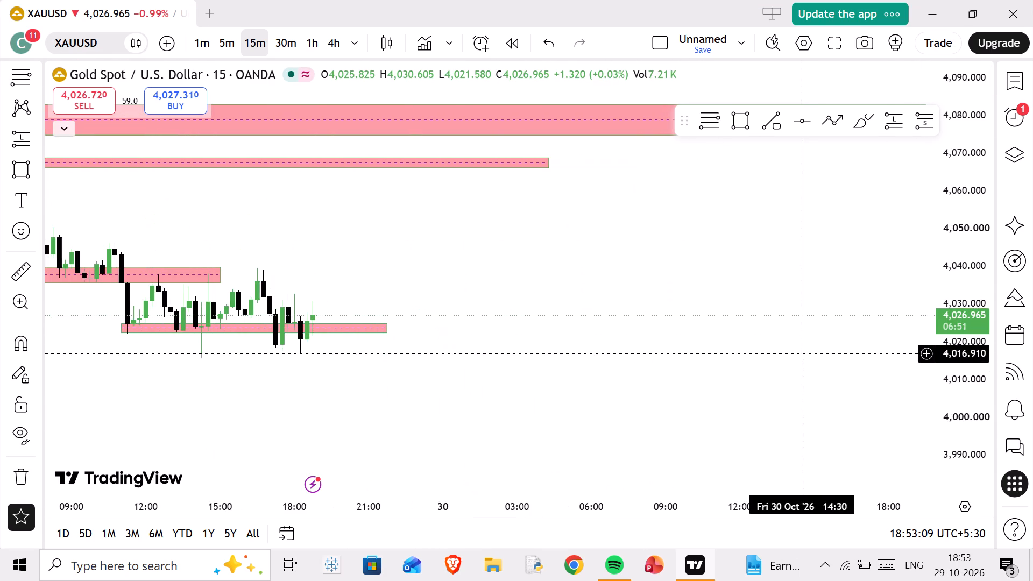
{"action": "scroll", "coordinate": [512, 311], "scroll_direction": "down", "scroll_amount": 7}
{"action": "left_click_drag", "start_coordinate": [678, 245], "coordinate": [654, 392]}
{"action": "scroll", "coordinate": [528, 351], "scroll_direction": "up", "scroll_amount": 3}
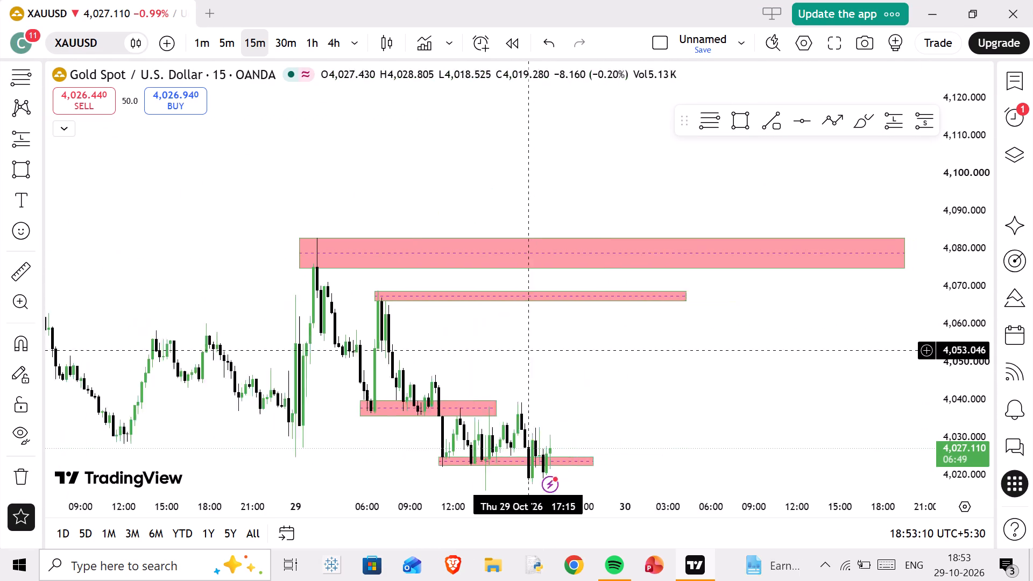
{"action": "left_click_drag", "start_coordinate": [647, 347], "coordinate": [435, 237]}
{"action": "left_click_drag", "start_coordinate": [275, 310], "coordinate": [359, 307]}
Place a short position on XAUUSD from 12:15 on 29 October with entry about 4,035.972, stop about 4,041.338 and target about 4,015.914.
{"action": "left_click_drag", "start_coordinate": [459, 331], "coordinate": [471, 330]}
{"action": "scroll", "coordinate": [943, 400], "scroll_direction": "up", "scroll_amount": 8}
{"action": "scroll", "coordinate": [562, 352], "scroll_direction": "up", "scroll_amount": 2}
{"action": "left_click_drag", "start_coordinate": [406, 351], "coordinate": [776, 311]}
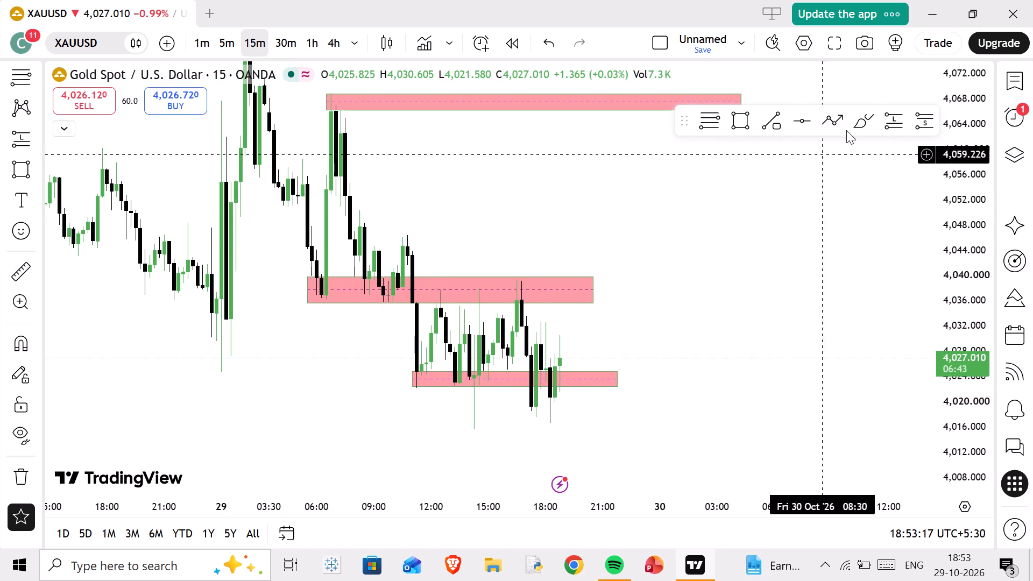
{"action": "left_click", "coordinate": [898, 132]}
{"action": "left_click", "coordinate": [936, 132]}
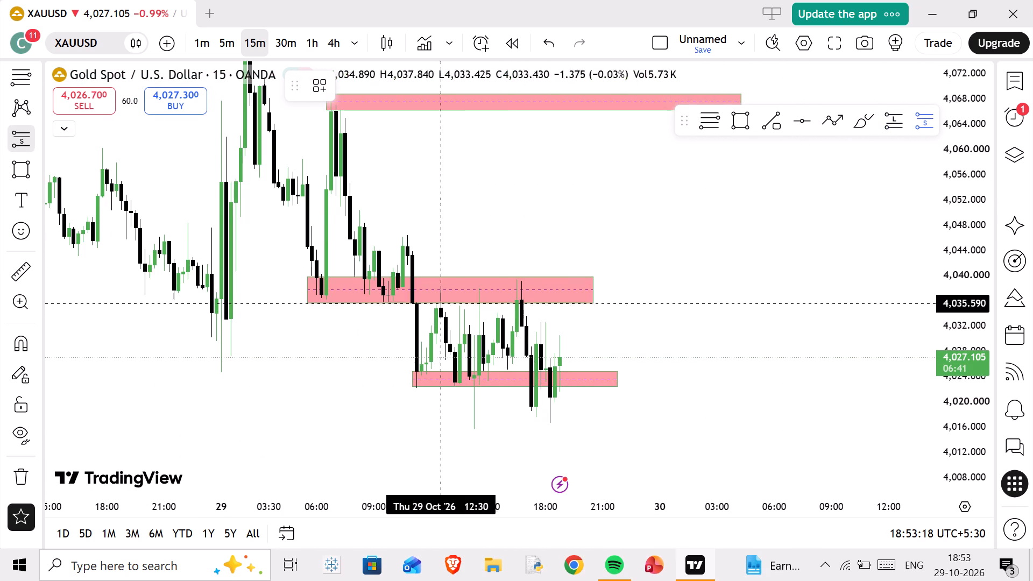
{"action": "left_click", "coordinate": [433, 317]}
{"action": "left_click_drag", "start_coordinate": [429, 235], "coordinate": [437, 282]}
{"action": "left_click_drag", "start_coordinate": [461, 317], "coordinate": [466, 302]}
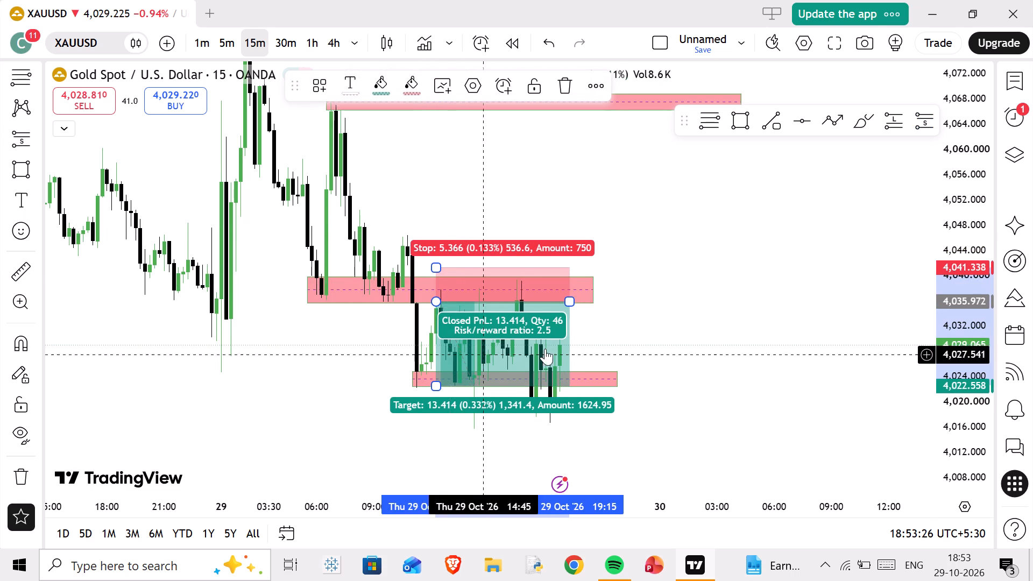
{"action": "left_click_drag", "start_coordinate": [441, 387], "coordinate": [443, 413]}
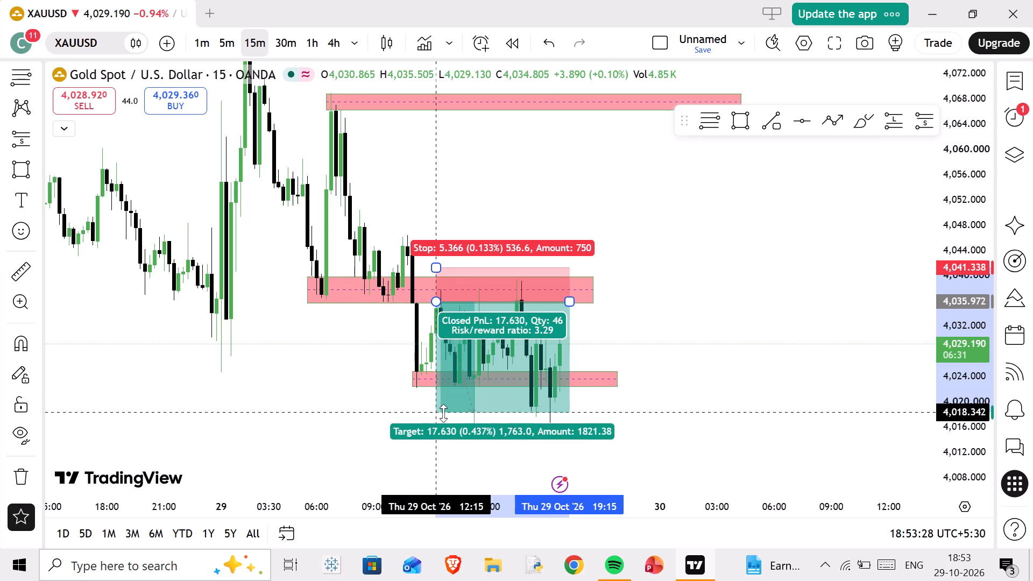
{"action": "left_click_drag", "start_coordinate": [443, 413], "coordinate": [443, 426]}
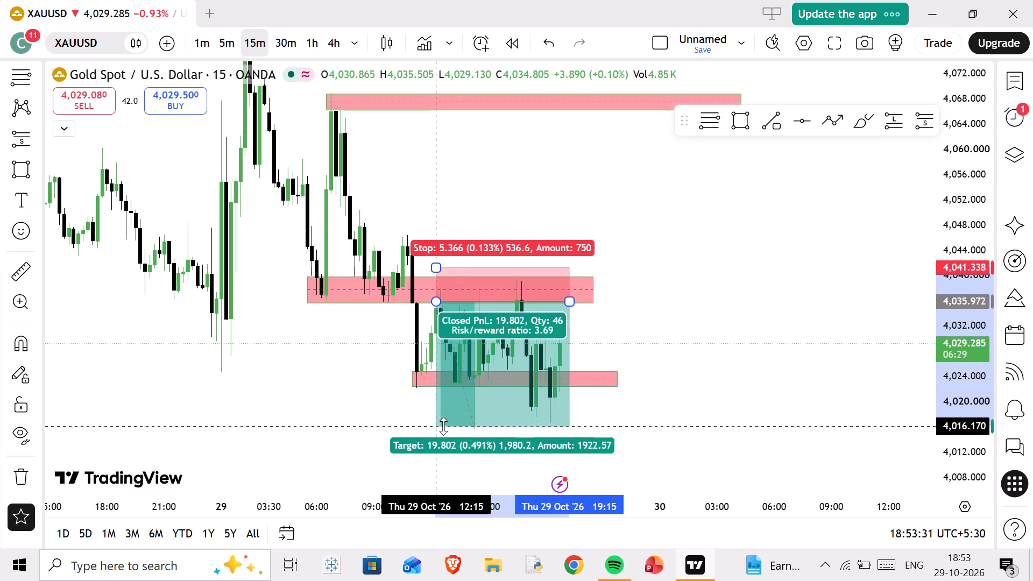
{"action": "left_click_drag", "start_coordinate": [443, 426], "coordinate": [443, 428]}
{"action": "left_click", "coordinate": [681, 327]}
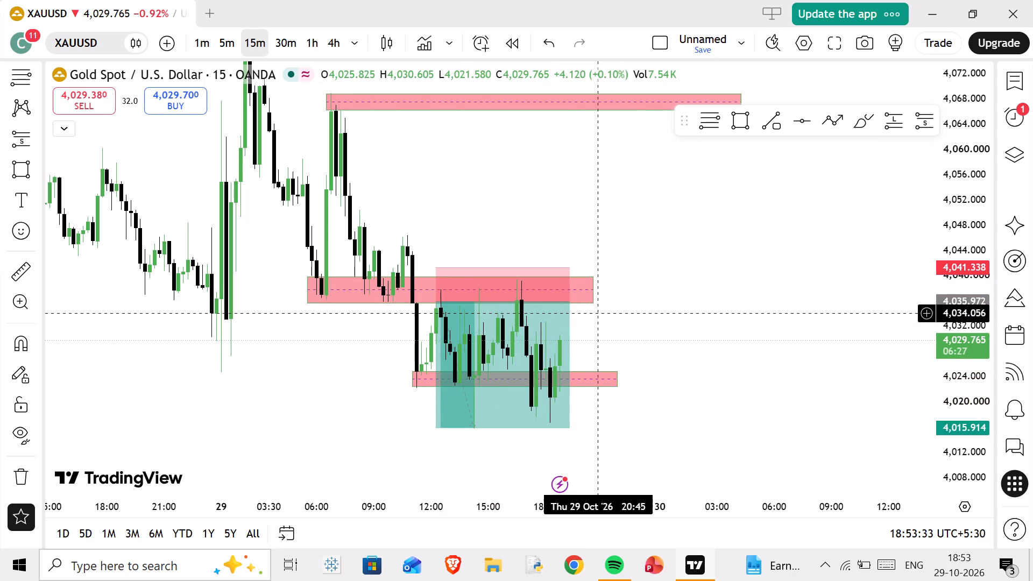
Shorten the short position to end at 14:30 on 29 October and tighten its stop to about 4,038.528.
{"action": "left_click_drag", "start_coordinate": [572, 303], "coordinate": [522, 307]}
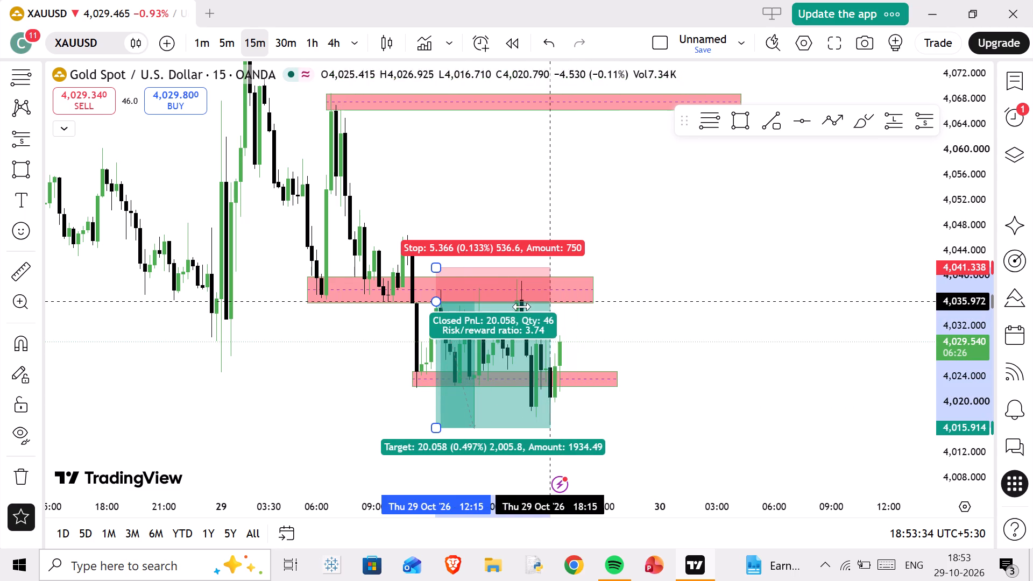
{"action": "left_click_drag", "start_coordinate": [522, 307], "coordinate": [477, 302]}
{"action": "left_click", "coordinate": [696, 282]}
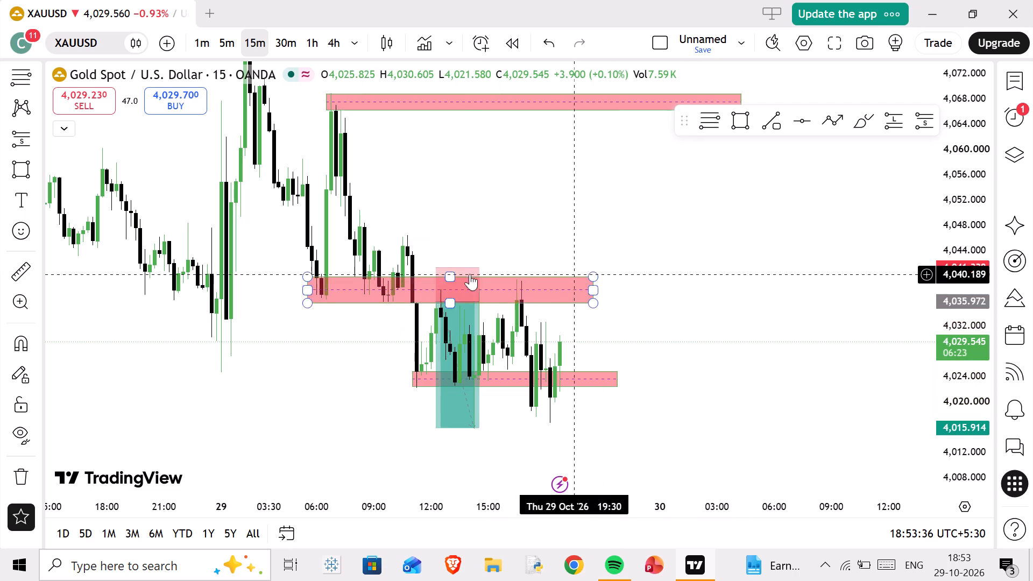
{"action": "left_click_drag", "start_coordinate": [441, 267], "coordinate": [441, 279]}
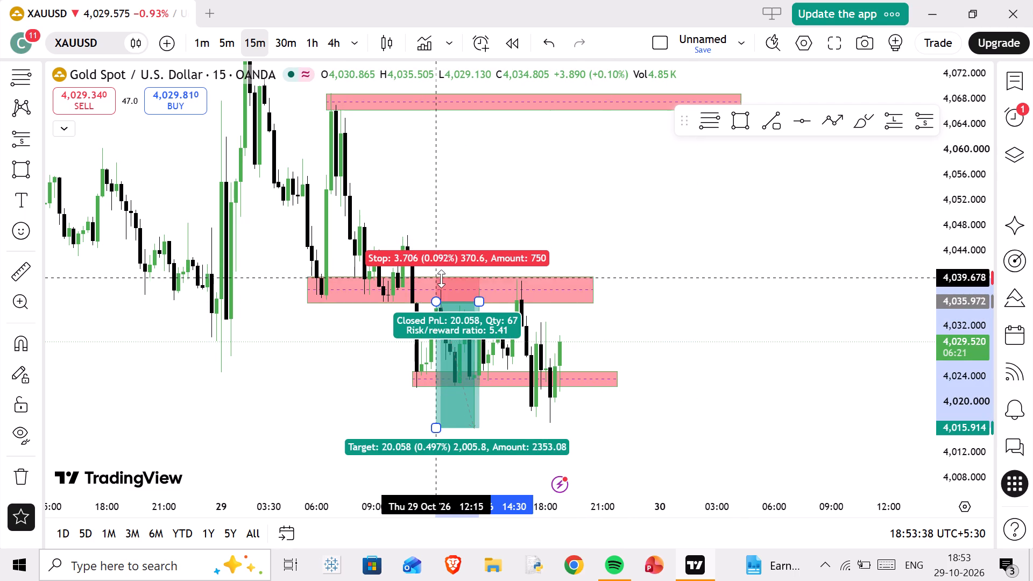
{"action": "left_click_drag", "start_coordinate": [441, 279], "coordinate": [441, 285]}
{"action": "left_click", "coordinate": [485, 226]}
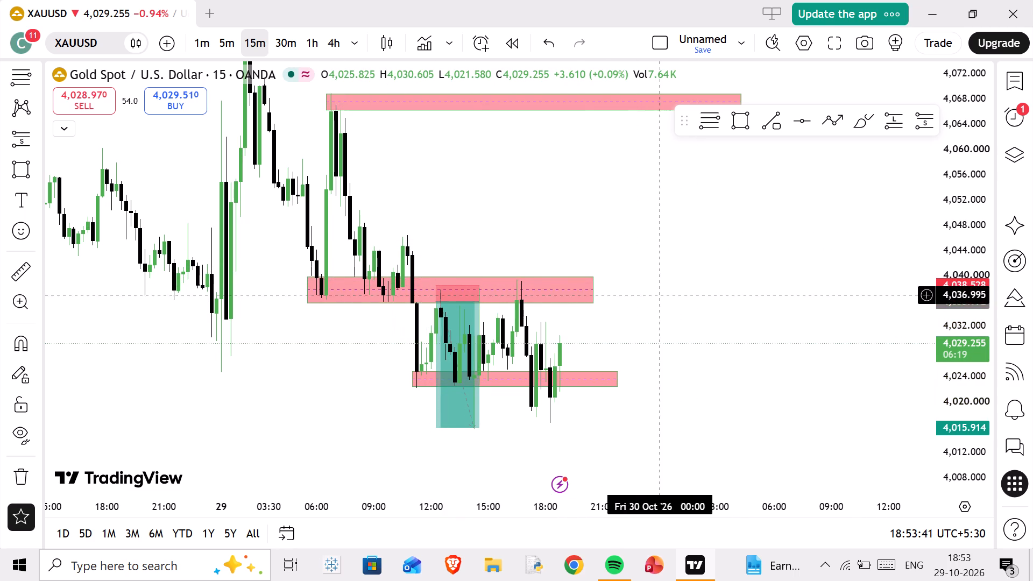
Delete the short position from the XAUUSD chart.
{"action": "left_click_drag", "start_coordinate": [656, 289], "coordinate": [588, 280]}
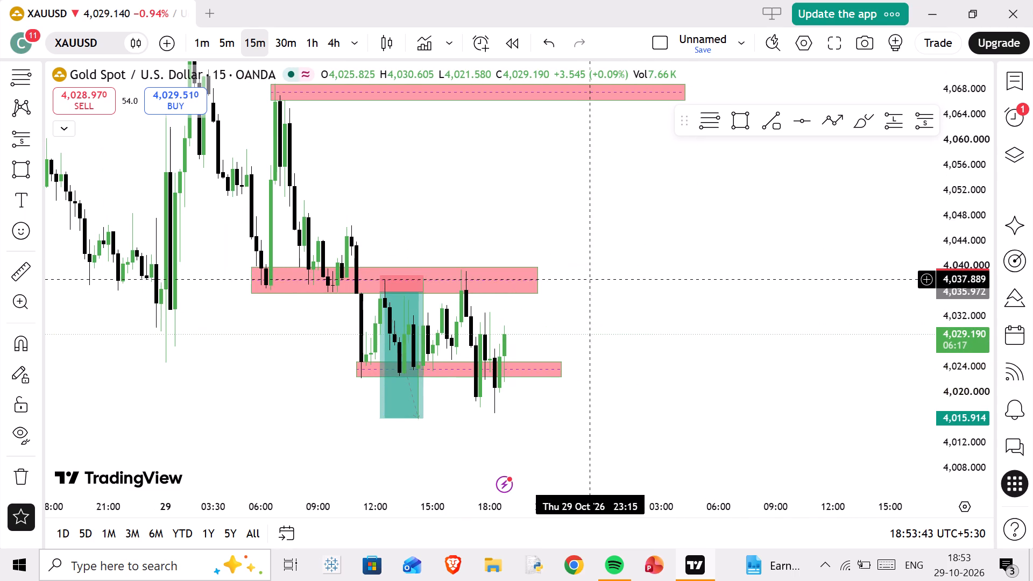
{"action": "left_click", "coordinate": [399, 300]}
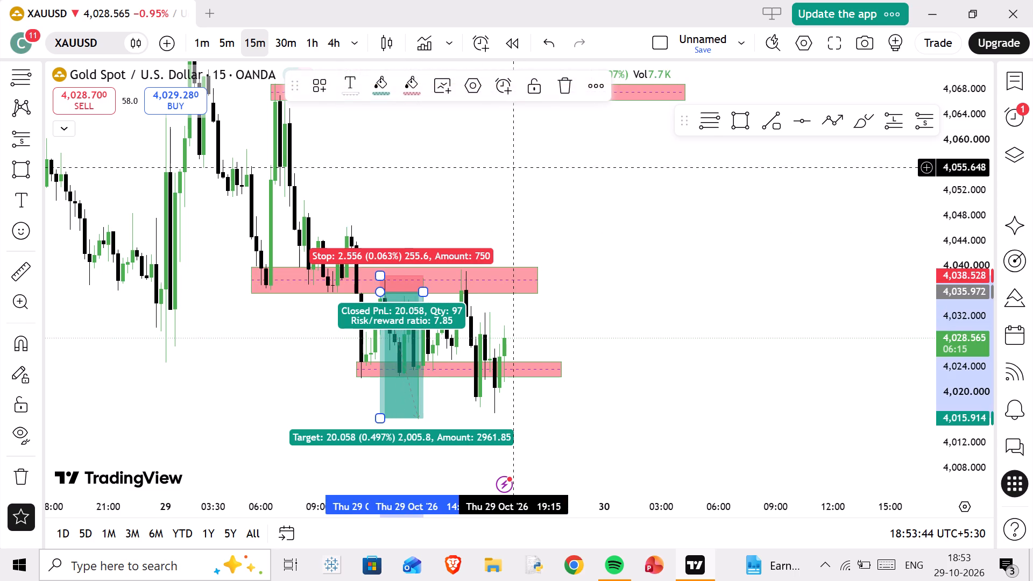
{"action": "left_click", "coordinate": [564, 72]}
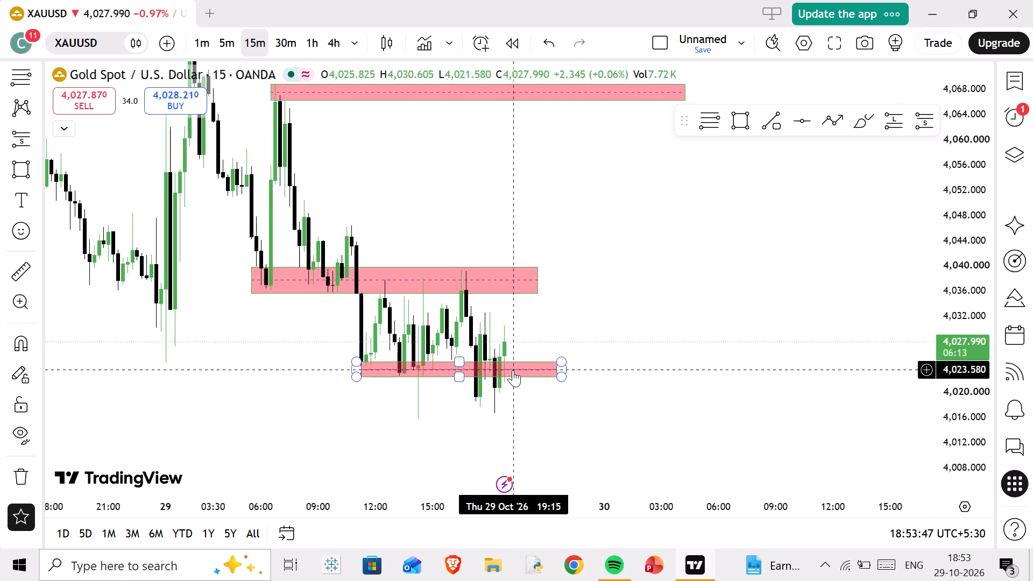
Delete the four red price zones on XAUUSD, at about 4,023, 4,038, 4,067 and 4,079.
{"action": "left_click", "coordinate": [513, 370]}
{"action": "left_click", "coordinate": [625, 80]}
{"action": "left_click", "coordinate": [539, 267]}
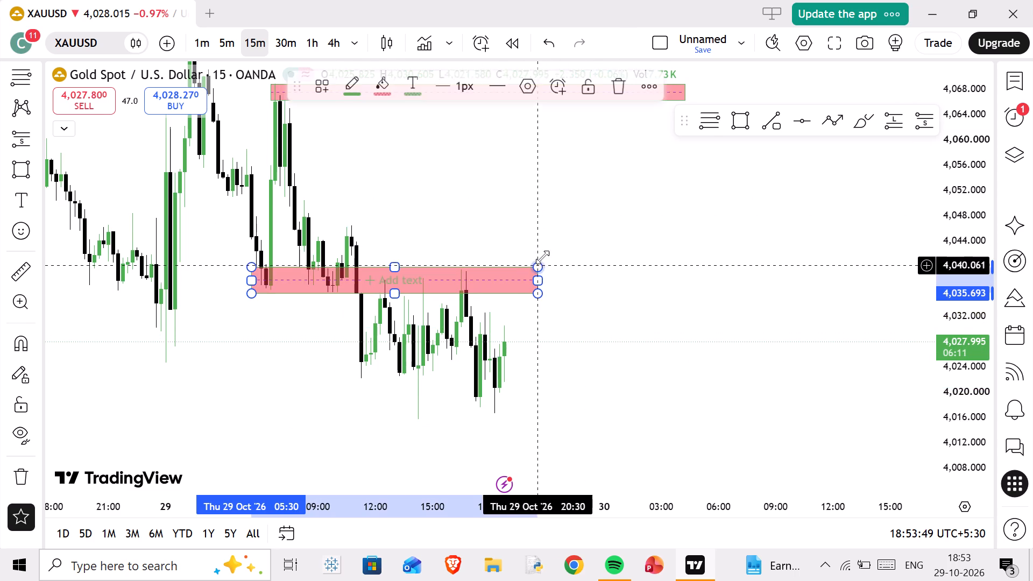
{"action": "left_click", "coordinate": [619, 85]}
{"action": "left_click_drag", "start_coordinate": [521, 193], "coordinate": [552, 349]}
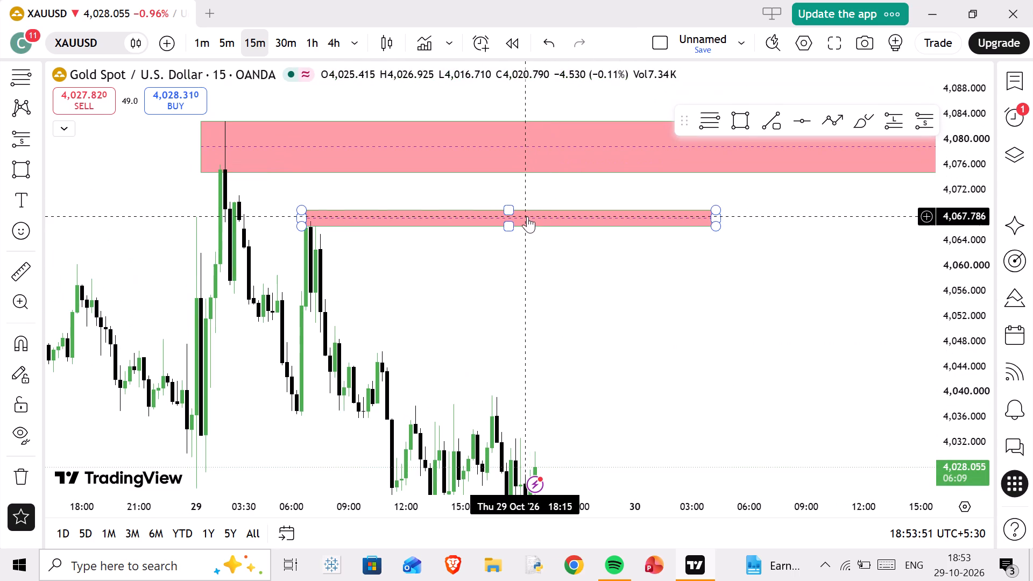
{"action": "left_click", "coordinate": [527, 216]}
{"action": "left_click", "coordinate": [615, 80]}
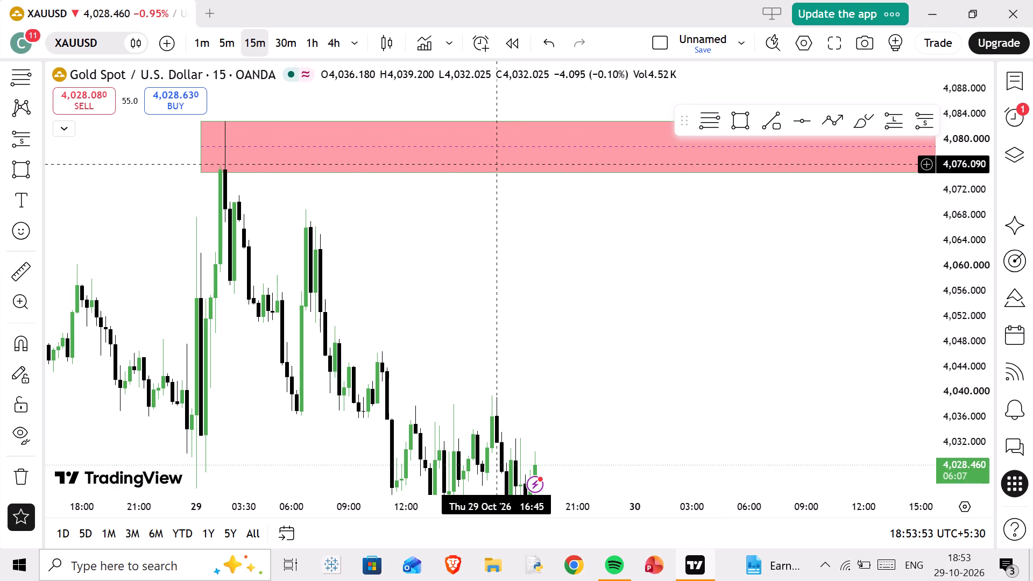
{"action": "left_click", "coordinate": [498, 175]}
{"action": "left_click", "coordinate": [608, 82]}
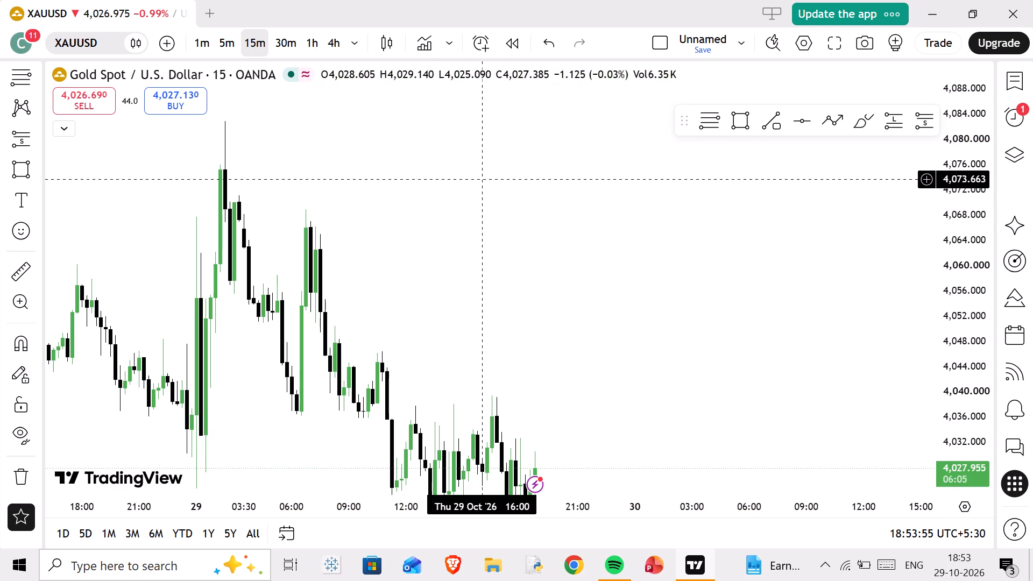
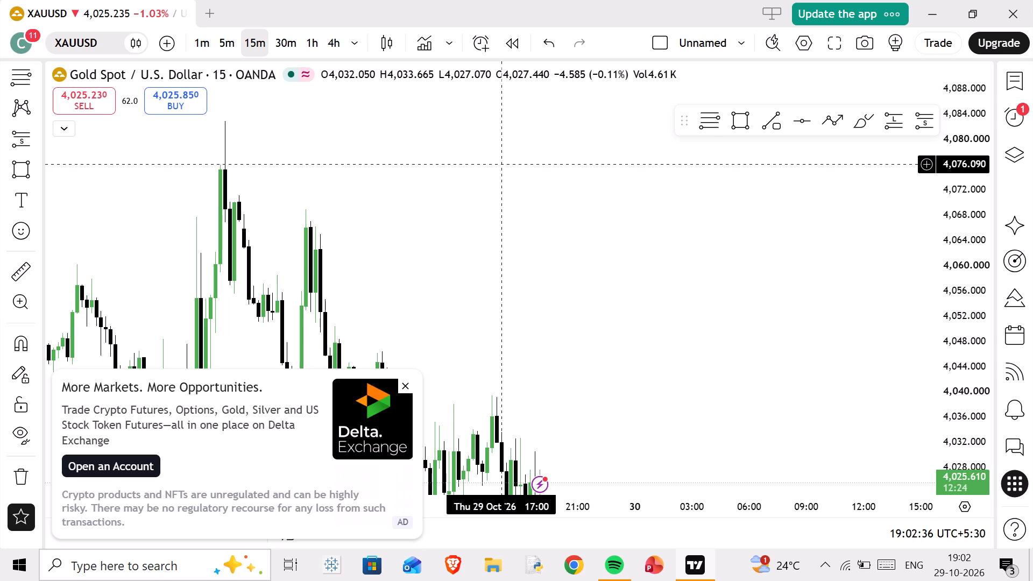
Draw a rectangle over the XAUUSD consolidation from 11:45 to 23:15 on 29 October, between about 4,039.550 and 4,015.659.
{"action": "left_click", "coordinate": [401, 386]}
{"action": "left_click_drag", "start_coordinate": [535, 364], "coordinate": [580, 176]}
{"action": "scroll", "coordinate": [649, 298], "scroll_direction": "up", "scroll_amount": 2}
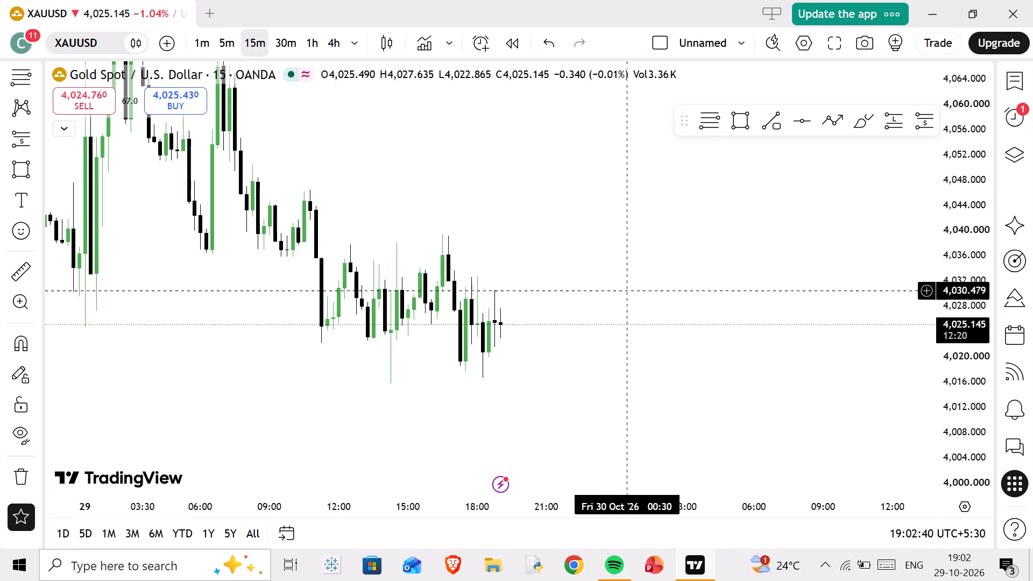
{"action": "left_click_drag", "start_coordinate": [604, 266], "coordinate": [614, 305]}
{"action": "left_click", "coordinate": [742, 124]}
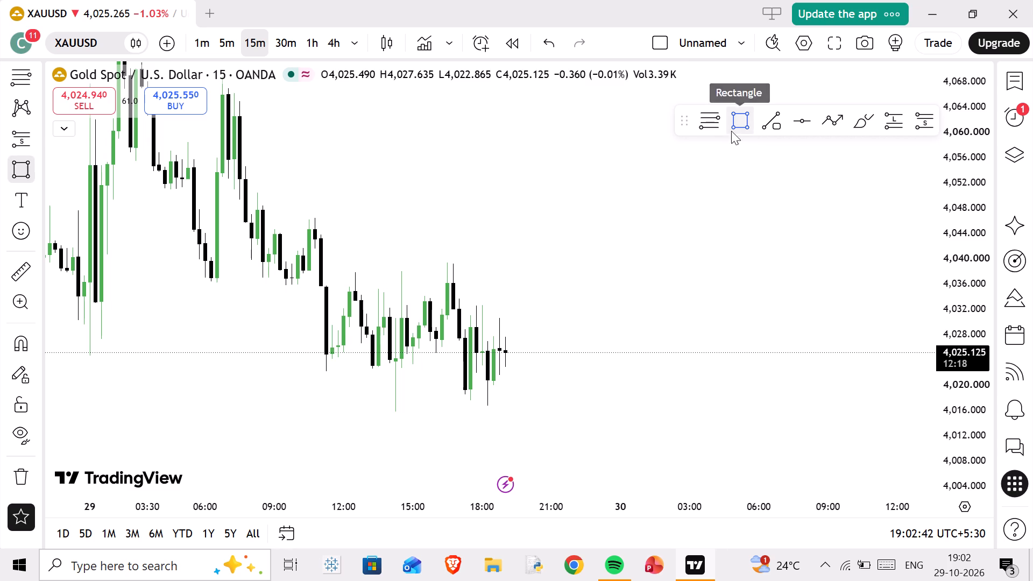
{"action": "left_click_drag", "start_coordinate": [337, 273], "coordinate": [493, 359]}
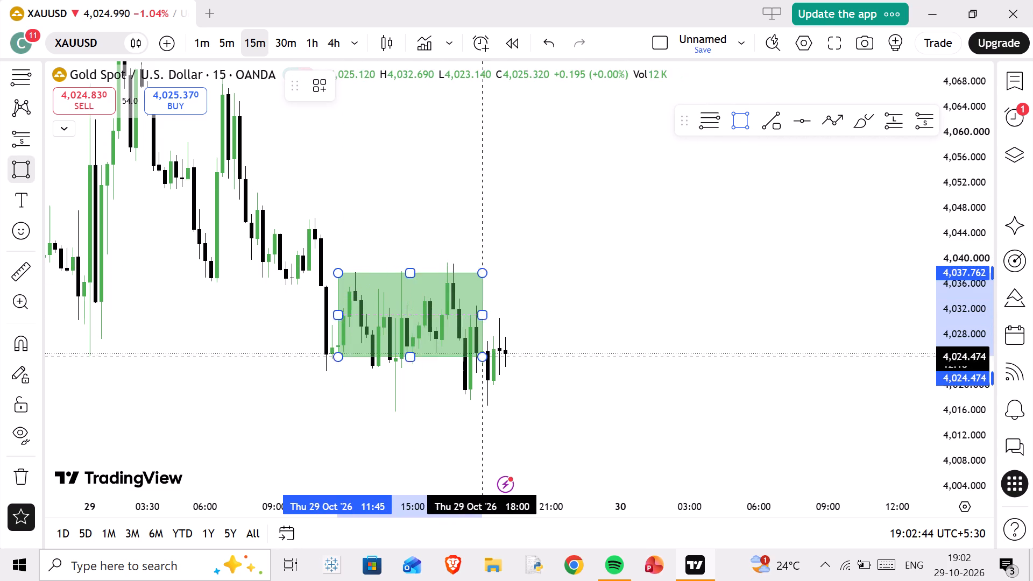
{"action": "left_click_drag", "start_coordinate": [493, 359], "coordinate": [609, 367]}
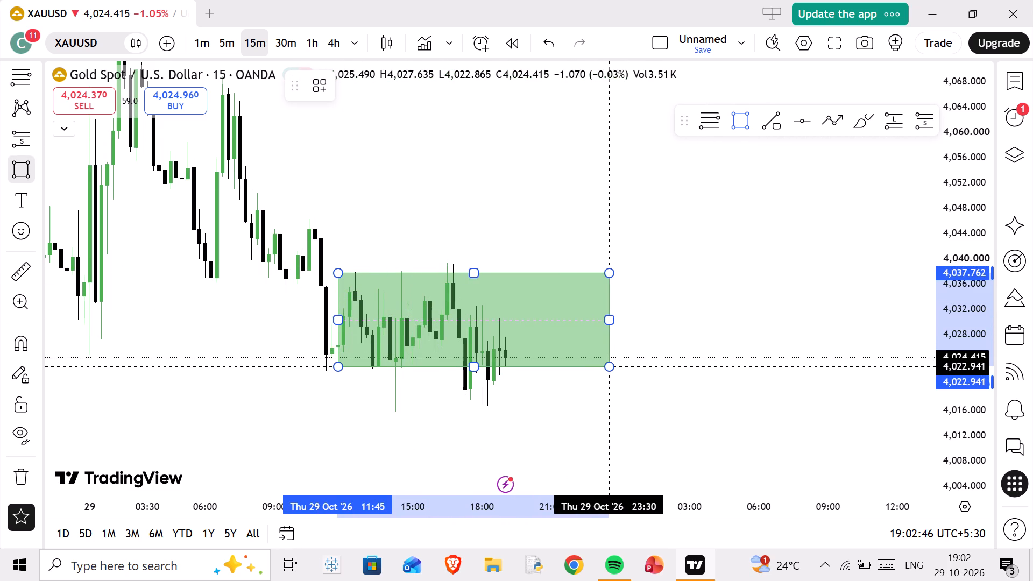
{"action": "left_click_drag", "start_coordinate": [609, 367], "coordinate": [604, 413]}
{"action": "left_click", "coordinate": [603, 413]}
{"action": "left_click_drag", "start_coordinate": [472, 270], "coordinate": [475, 262]}
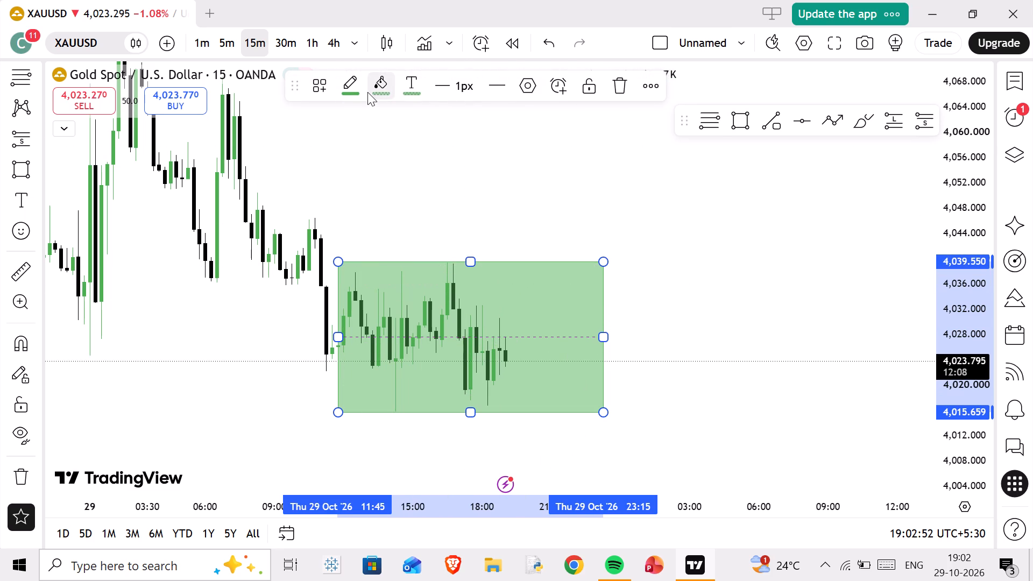
Change the fill colour of the consolidation rectangle to yellow.
{"action": "left_click", "coordinate": [367, 92]}
{"action": "left_click", "coordinate": [409, 138]}
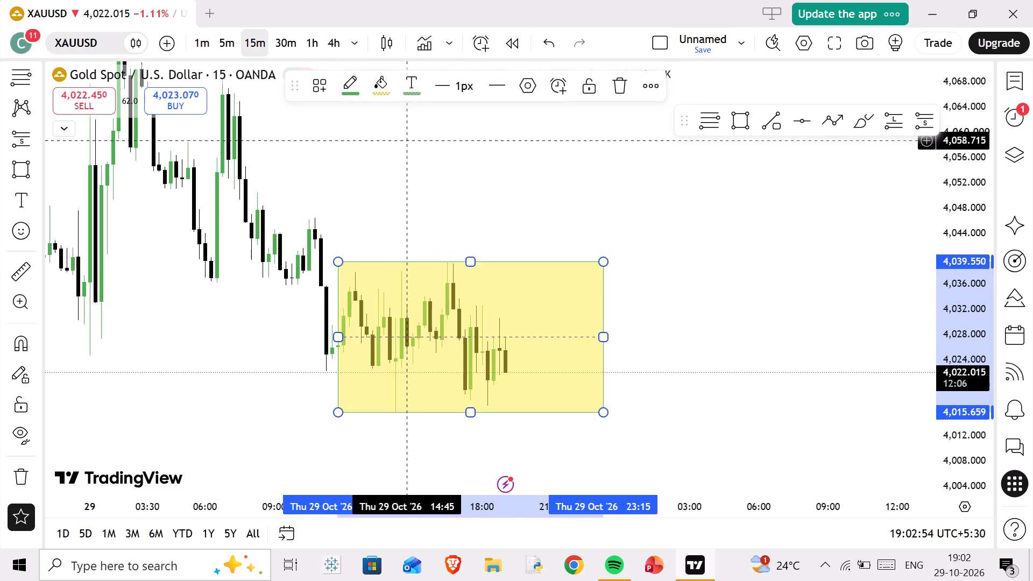
{"action": "left_click", "coordinate": [427, 166]}
Switch the XAUUSD chart to the 1-hour timeframe and examine the price action from 24 October up to the yellow rectangle.
{"action": "scroll", "coordinate": [510, 250], "scroll_direction": "up", "scroll_amount": 2}
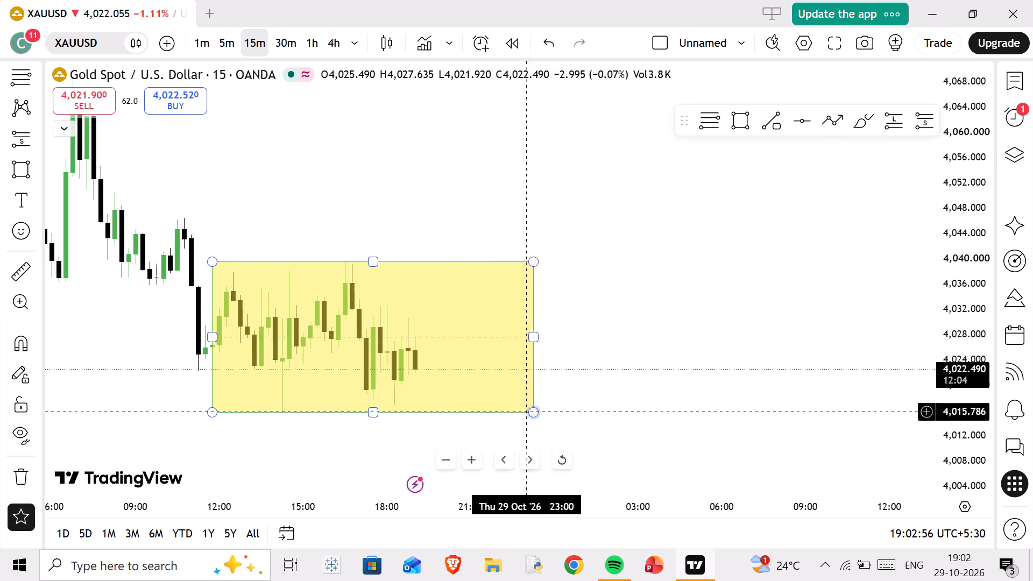
{"action": "left_click", "coordinate": [312, 39]}
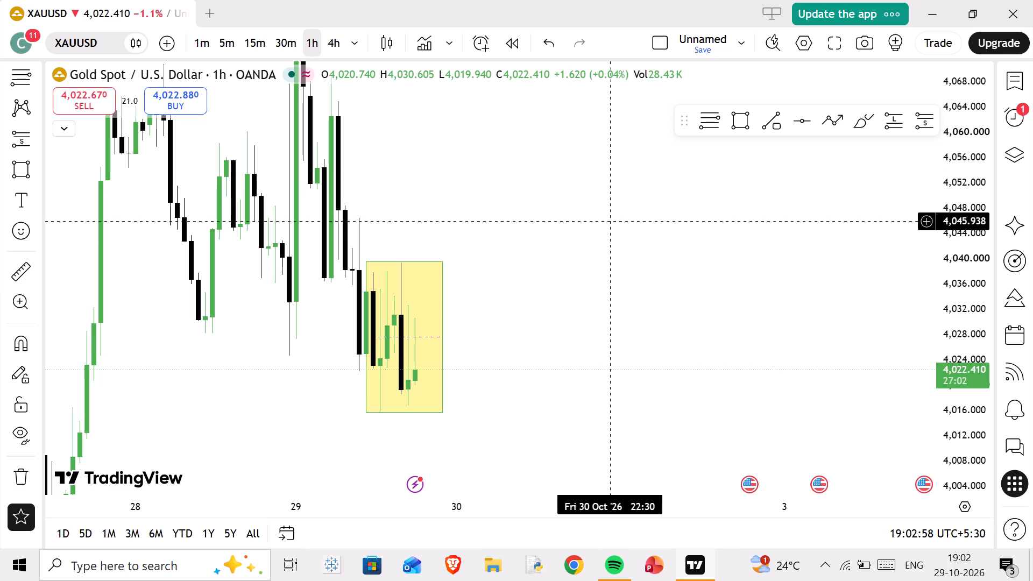
{"action": "scroll", "coordinate": [1014, 286], "scroll_direction": "down", "scroll_amount": 6}
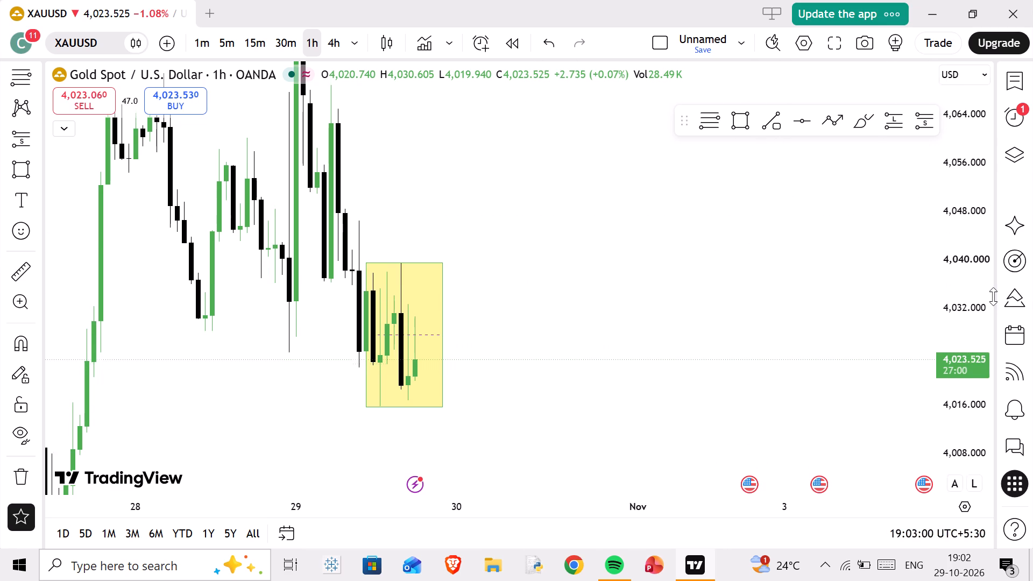
{"action": "scroll", "coordinate": [993, 296], "scroll_direction": "down", "scroll_amount": 15}
{"action": "scroll", "coordinate": [959, 292], "scroll_direction": "down", "scroll_amount": 8}
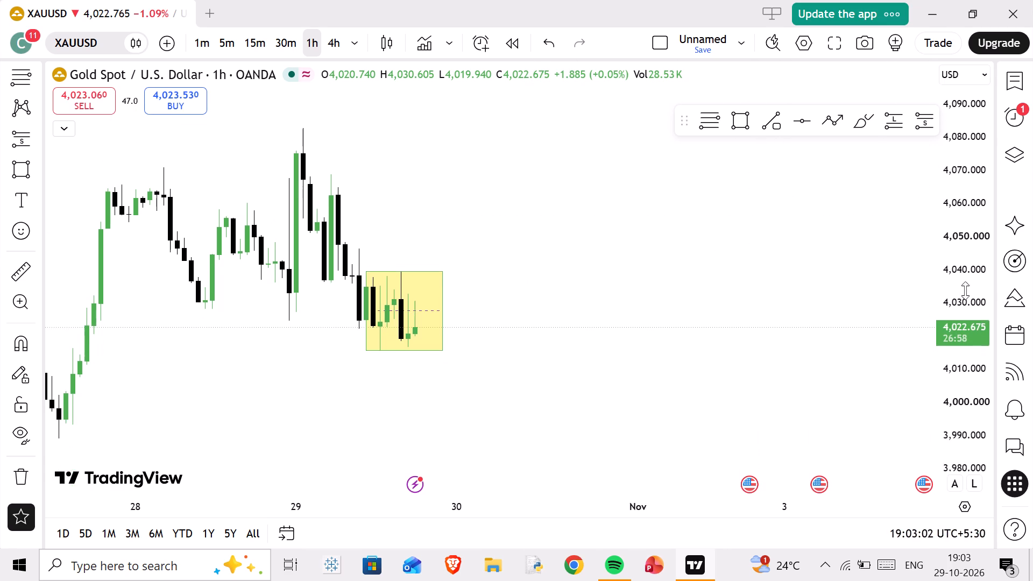
{"action": "scroll", "coordinate": [965, 290], "scroll_direction": "down", "scroll_amount": 3}
{"action": "left_click_drag", "start_coordinate": [506, 296], "coordinate": [869, 258]}
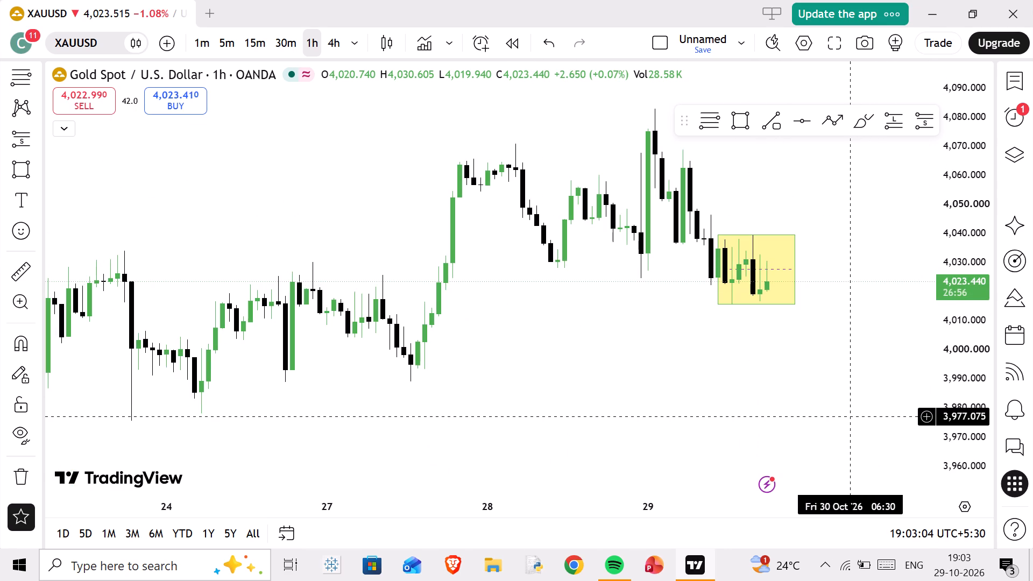
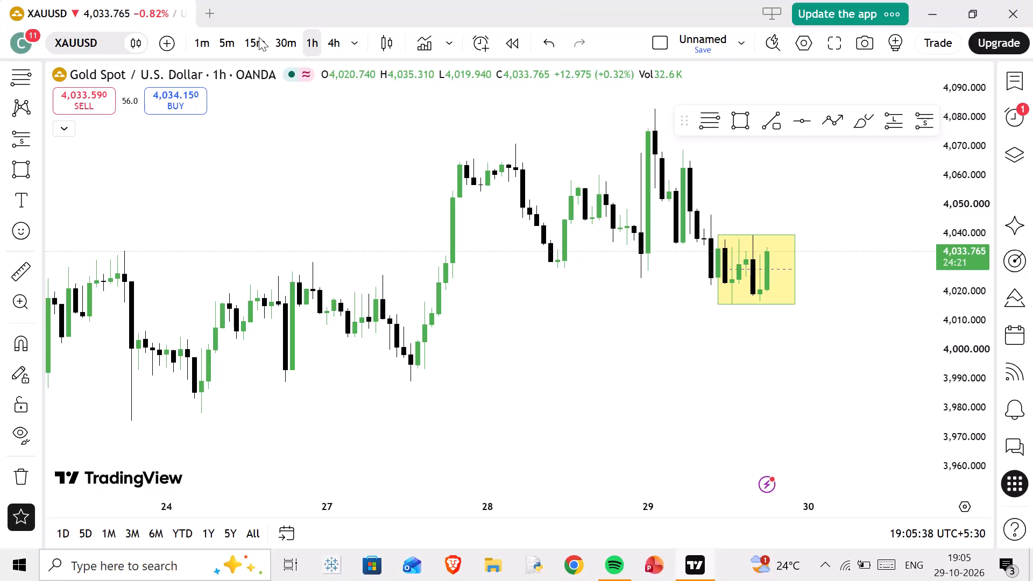
Switch the XAUUSD chart to the 5-minute timeframe and examine the price action inside and before the yellow consolidation rectangle.
{"action": "left_click", "coordinate": [234, 47]}
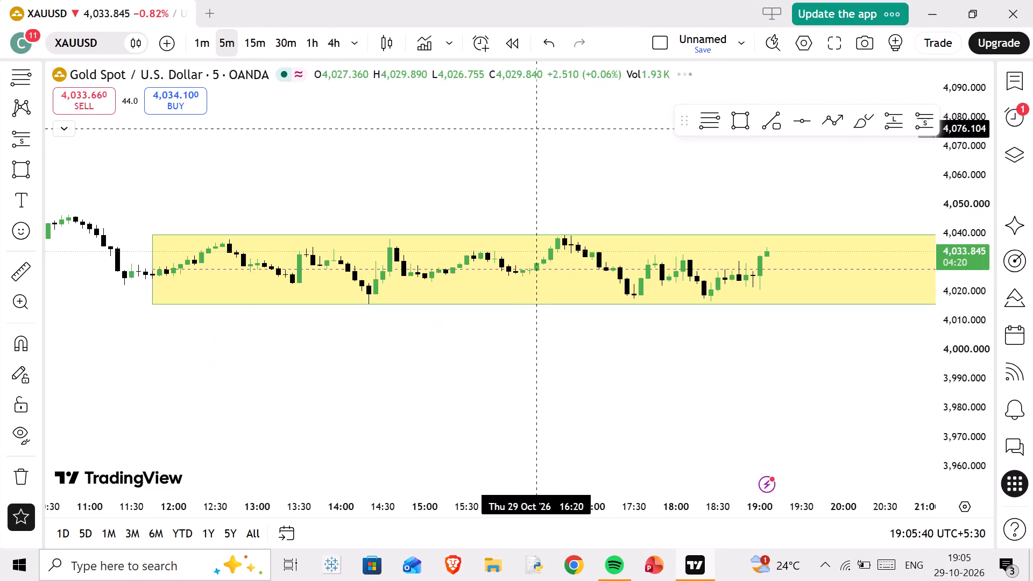
{"action": "scroll", "coordinate": [566, 181], "scroll_direction": "down", "scroll_amount": 10}
{"action": "left_click_drag", "start_coordinate": [857, 216], "coordinate": [580, 223]}
{"action": "scroll", "coordinate": [584, 226], "scroll_direction": "down", "scroll_amount": 2}
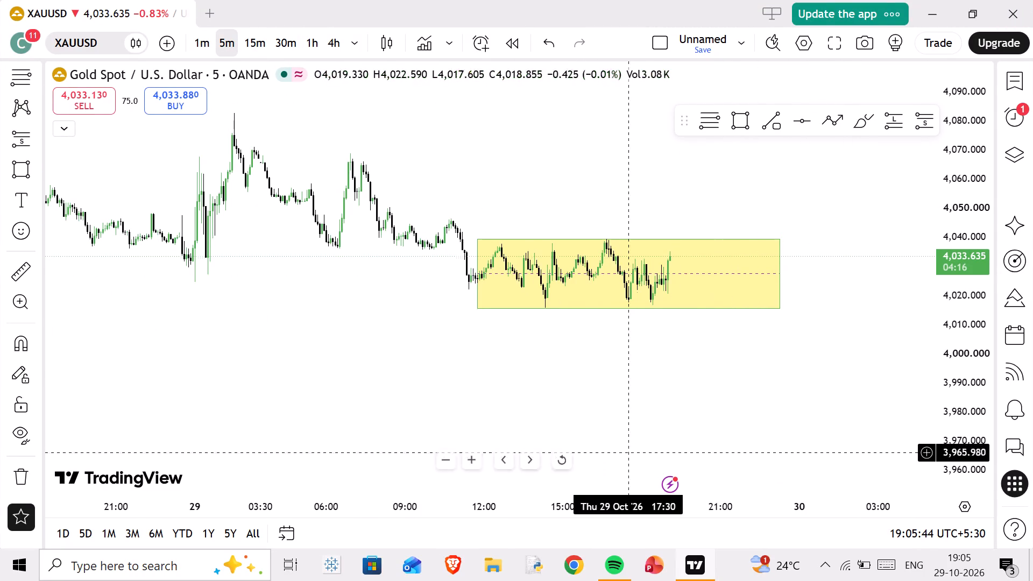
{"action": "scroll", "coordinate": [968, 355], "scroll_direction": "up", "scroll_amount": 5}
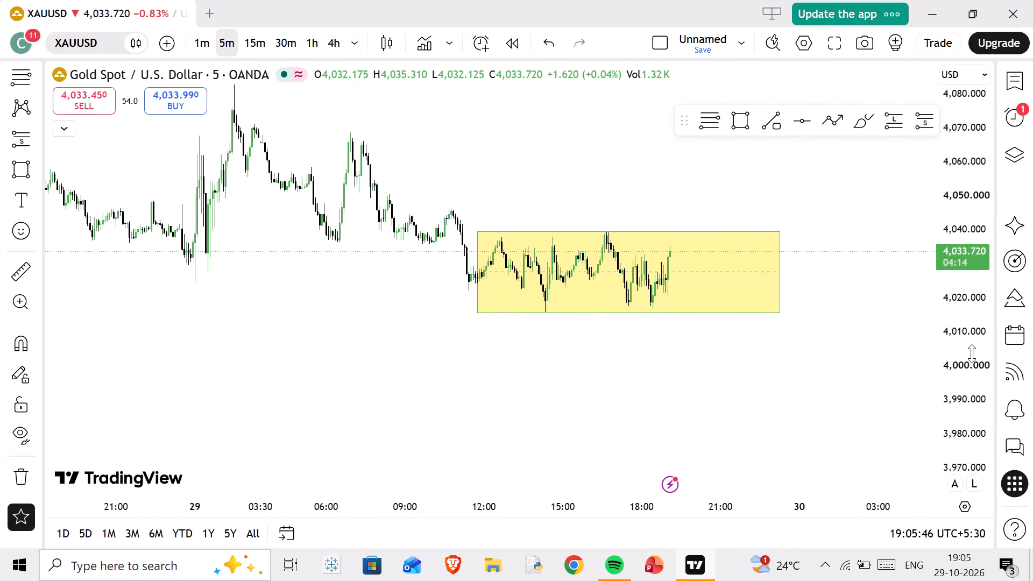
{"action": "scroll", "coordinate": [972, 353], "scroll_direction": "up", "scroll_amount": 2}
{"action": "left_click_drag", "start_coordinate": [633, 200], "coordinate": [668, 290]}
{"action": "scroll", "coordinate": [671, 294], "scroll_direction": "up", "scroll_amount": 4}
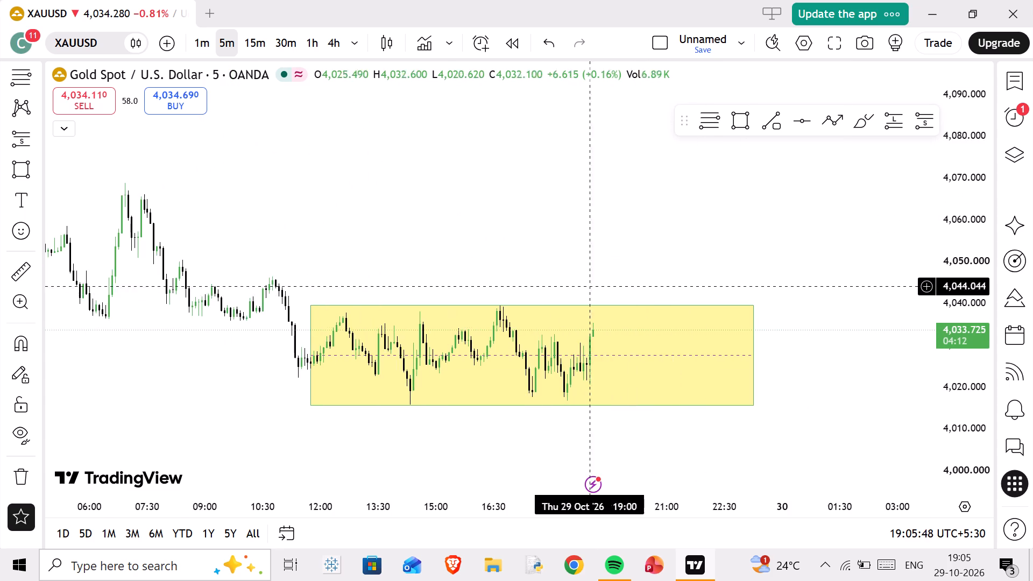
{"action": "scroll", "coordinate": [513, 273], "scroll_direction": "down", "scroll_amount": 4}
{"action": "scroll", "coordinate": [971, 347], "scroll_direction": "up", "scroll_amount": 8}
{"action": "scroll", "coordinate": [738, 332], "scroll_direction": "up", "scroll_amount": 1}
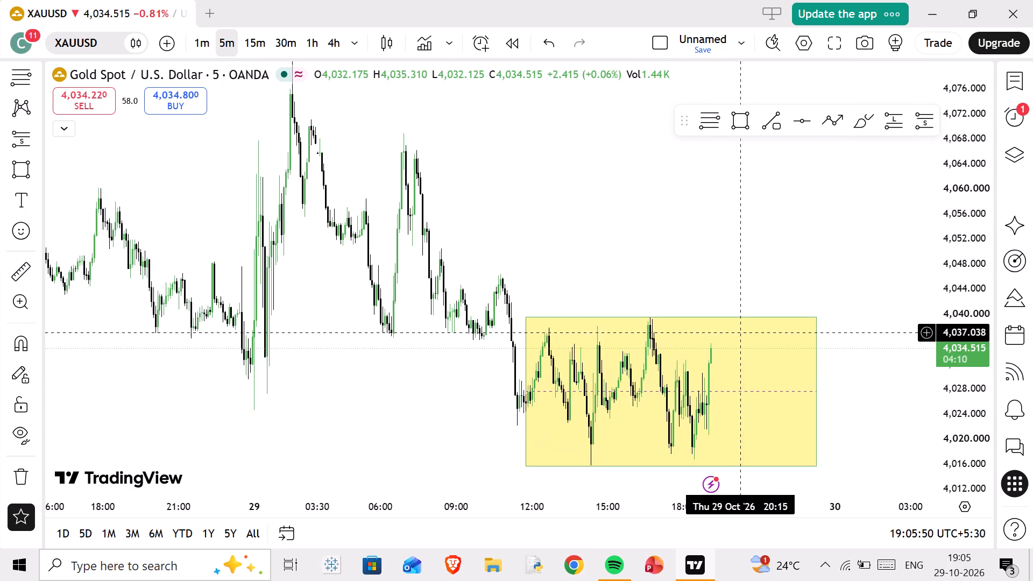
{"action": "scroll", "coordinate": [737, 331], "scroll_direction": "up", "scroll_amount": 2}
{"action": "scroll", "coordinate": [579, 279], "scroll_direction": "up", "scroll_amount": 2}
{"action": "left_click_drag", "start_coordinate": [431, 271], "coordinate": [643, 195]}
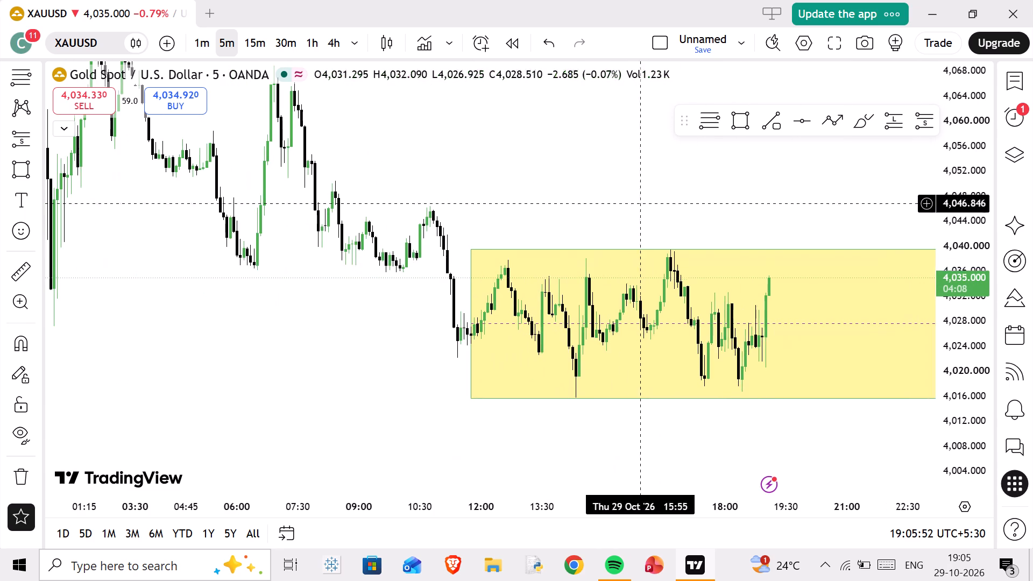
Switch the XAUUSD chart to the 1-hour timeframe and examine the swings from 22 October up to the yellow rectangle.
{"action": "left_click", "coordinate": [307, 48]}
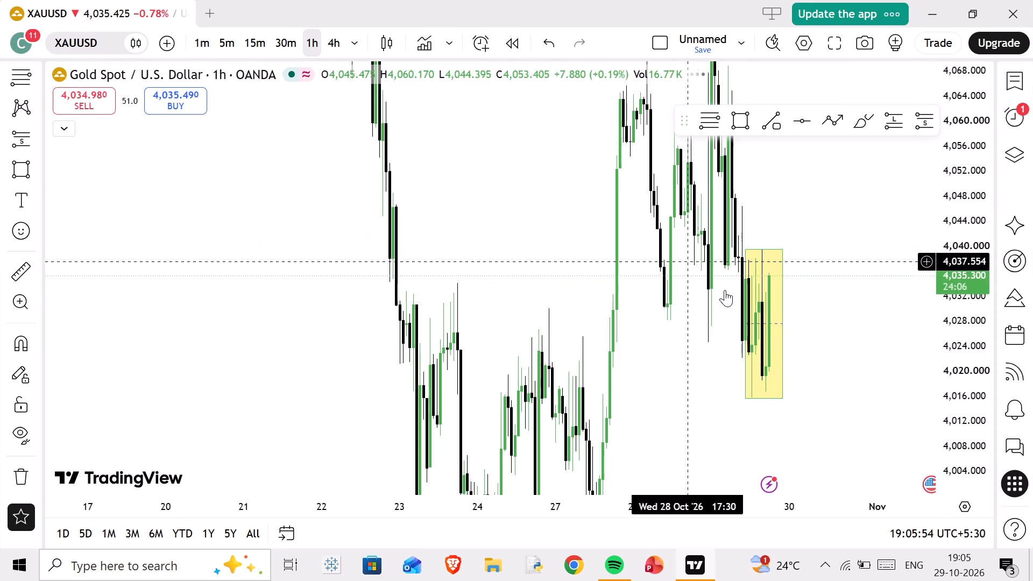
{"action": "scroll", "coordinate": [797, 323], "scroll_direction": "up", "scroll_amount": 4}
{"action": "scroll", "coordinate": [956, 305], "scroll_direction": "down", "scroll_amount": 12}
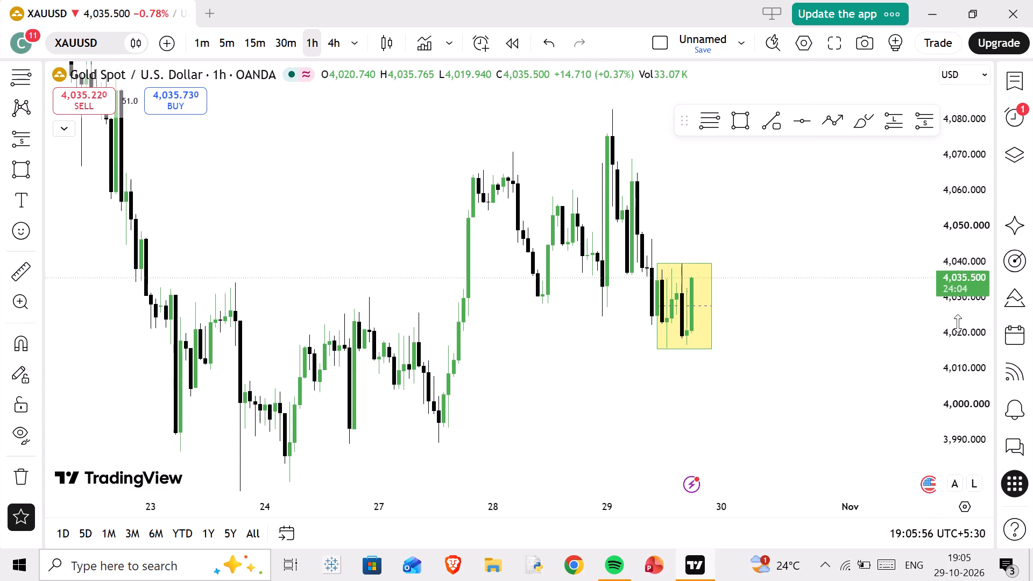
{"action": "scroll", "coordinate": [792, 312], "scroll_direction": "up", "scroll_amount": 3}
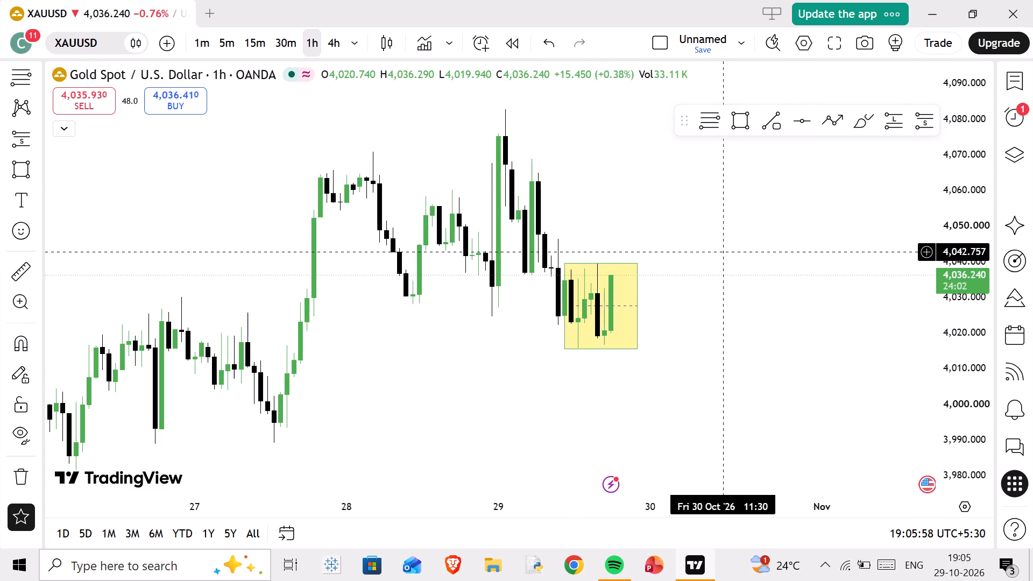
{"action": "left_click_drag", "start_coordinate": [708, 241], "coordinate": [720, 292]}
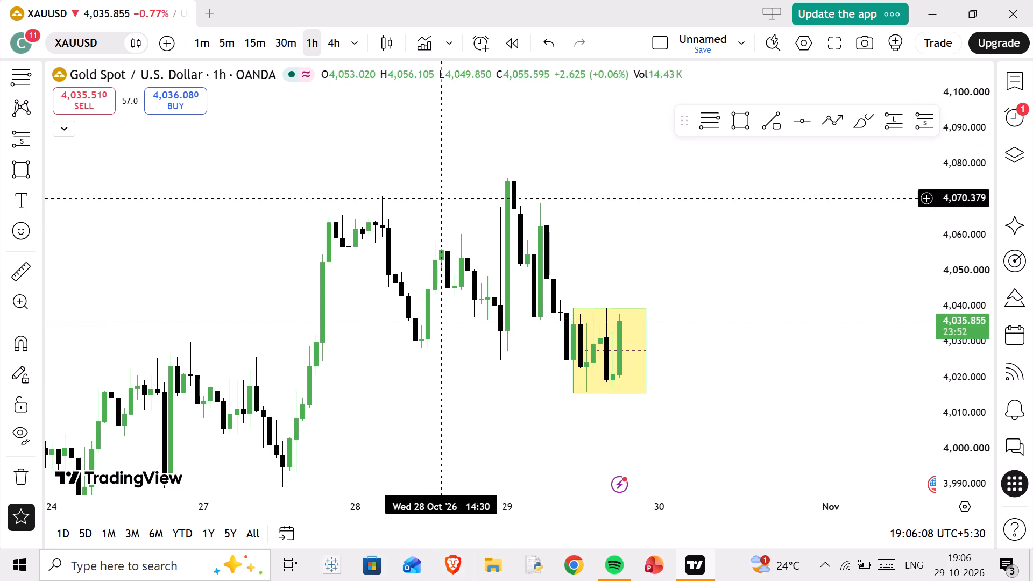
{"action": "scroll", "coordinate": [448, 240], "scroll_direction": "down", "scroll_amount": 9}
{"action": "left_click_drag", "start_coordinate": [854, 324], "coordinate": [852, 204]}
{"action": "scroll", "coordinate": [784, 409], "scroll_direction": "up", "scroll_amount": 2}
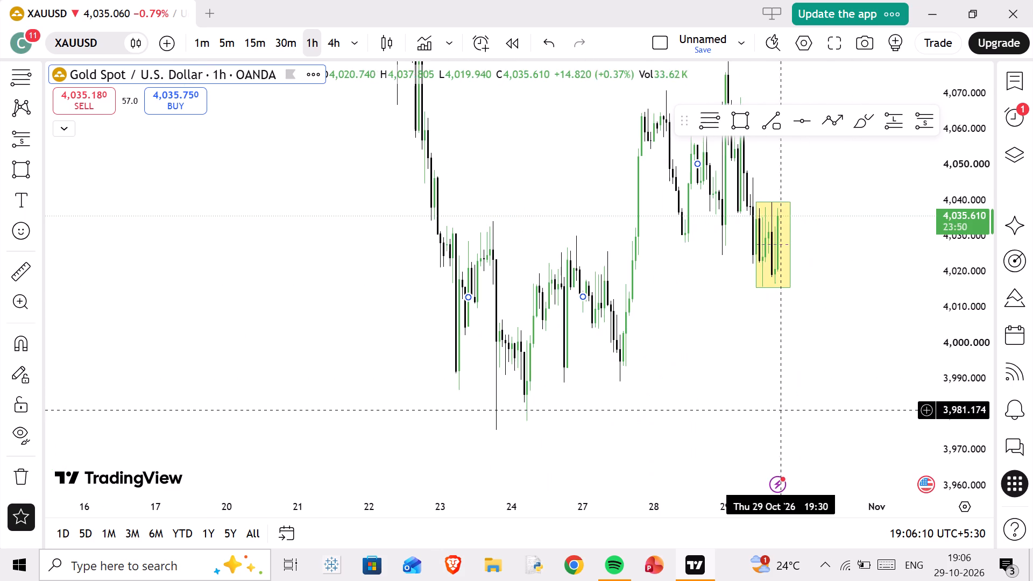
{"action": "left_click_drag", "start_coordinate": [674, 321], "coordinate": [661, 447]}
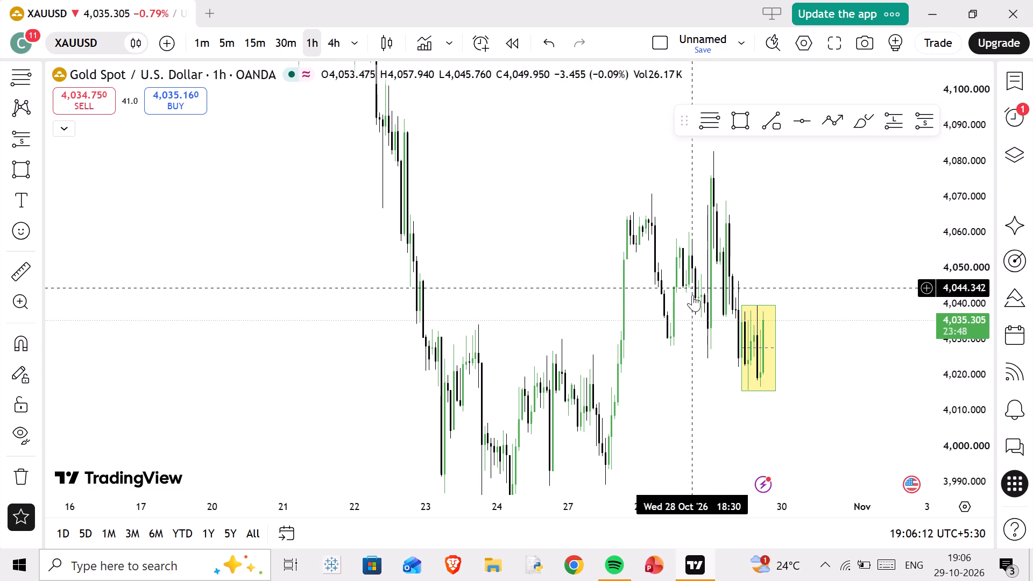
{"action": "scroll", "coordinate": [653, 213], "scroll_direction": "up", "scroll_amount": 7}
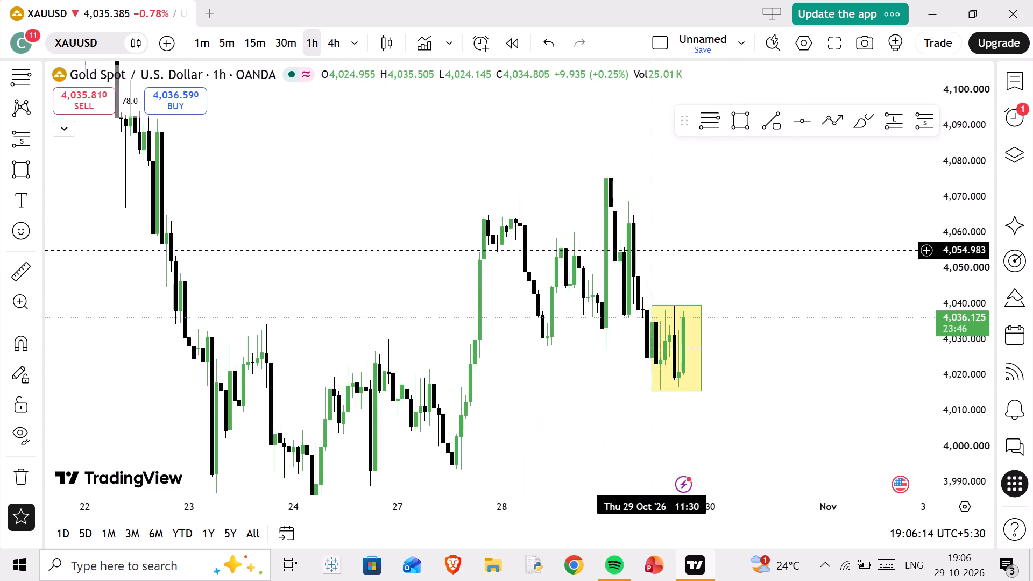
{"action": "scroll", "coordinate": [653, 250], "scroll_direction": "up", "scroll_amount": 1}
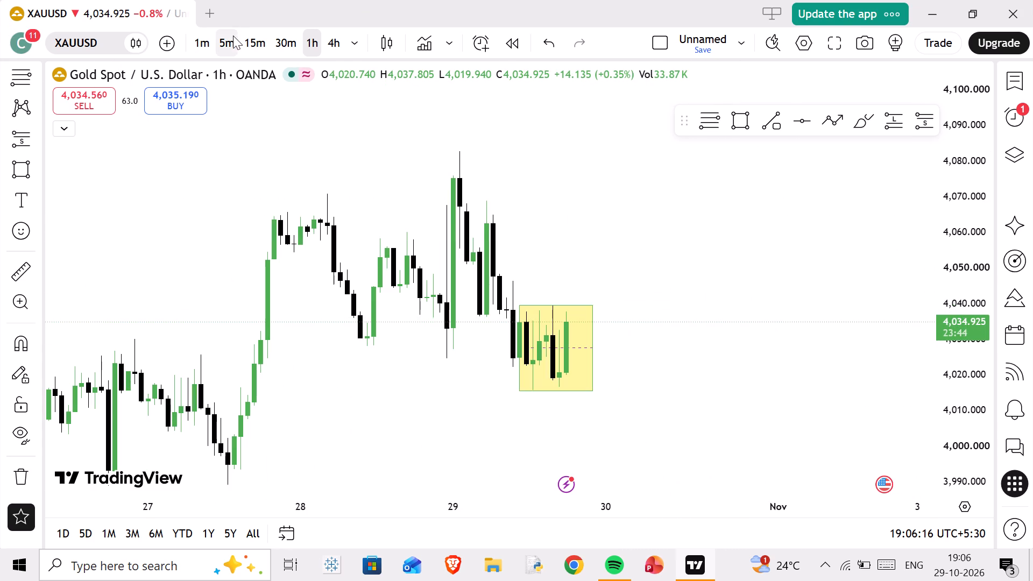
Return the XAUUSD chart to the 5-minute timeframe and examine the latest candles within the yellow rectangle.
{"action": "left_click", "coordinate": [230, 39]}
{"action": "scroll", "coordinate": [674, 337], "scroll_direction": "up", "scroll_amount": 3}
{"action": "scroll", "coordinate": [574, 270], "scroll_direction": "down", "scroll_amount": 7}
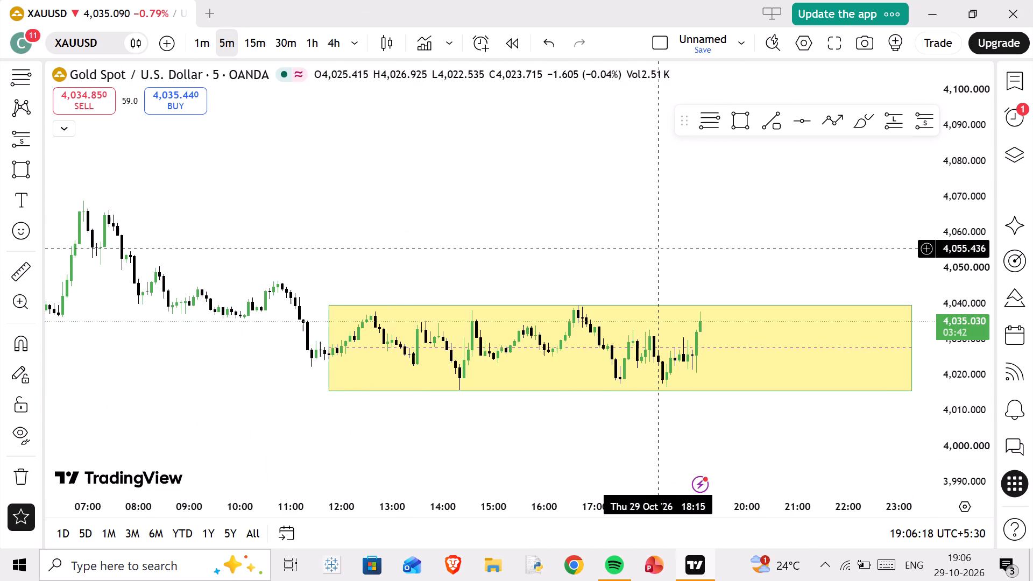
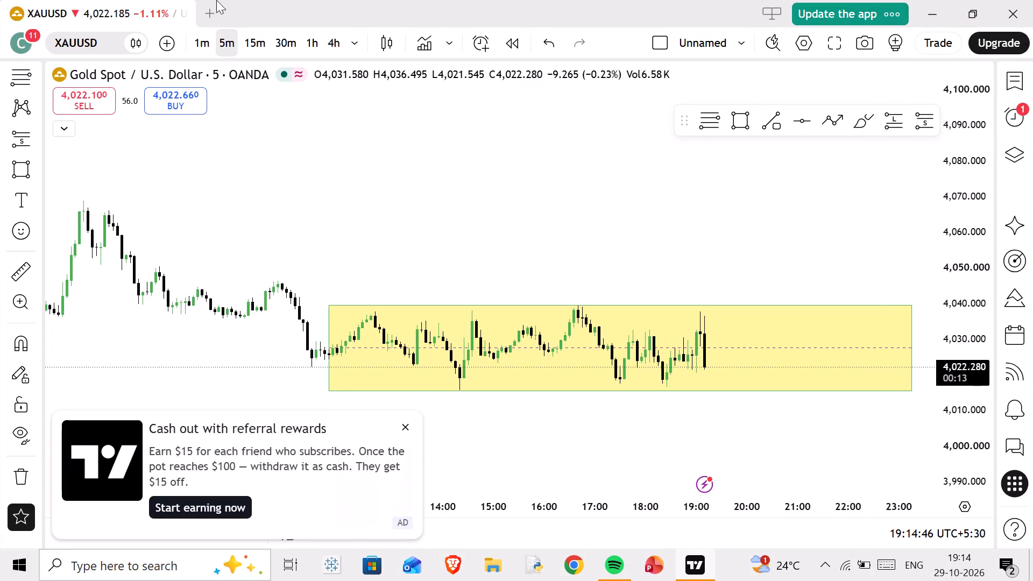
Dismiss the referral rewards advert and the ad-free upgrade offer covering the XAUUSD chart.
{"action": "scroll", "coordinate": [492, 271], "scroll_direction": "down", "scroll_amount": 1}
{"action": "left_click", "coordinate": [409, 421]}
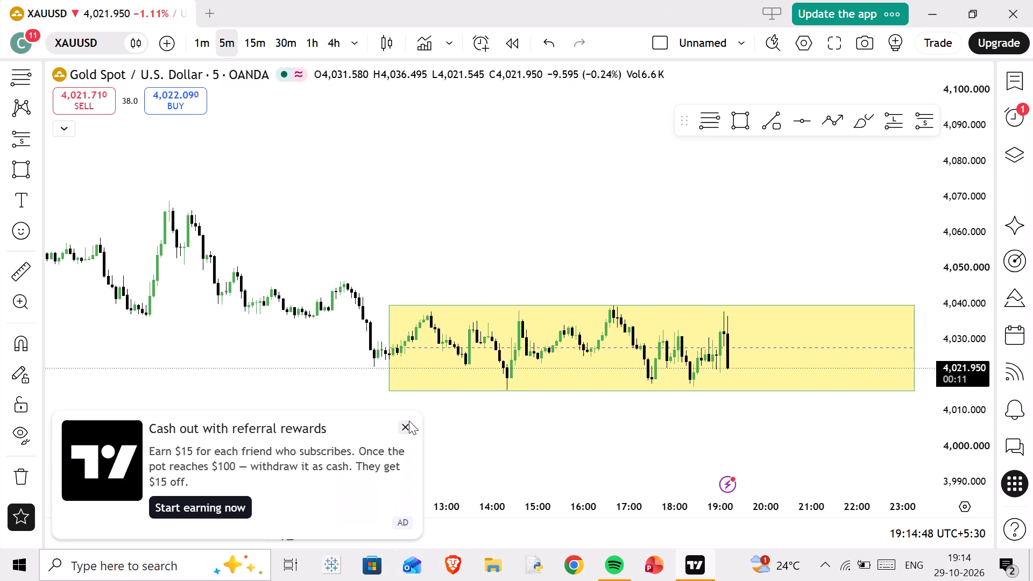
{"action": "scroll", "coordinate": [605, 442], "scroll_direction": "down", "scroll_amount": 2}
{"action": "left_click_drag", "start_coordinate": [721, 425], "coordinate": [566, 398]}
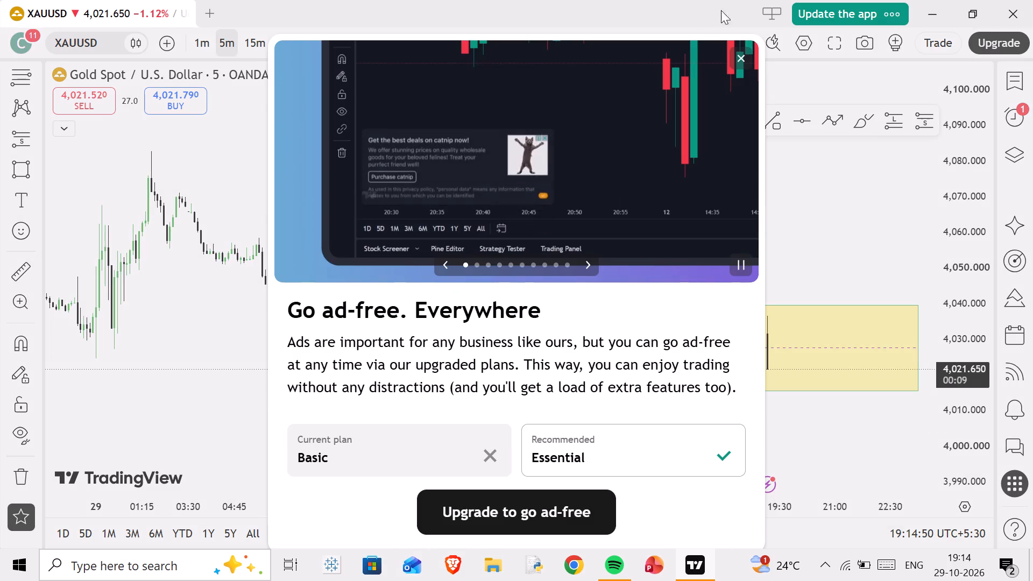
{"action": "left_click", "coordinate": [741, 58]}
Examine the 5-minute XAUUSD candles within the yellow rectangle, the decline before it and the space below it.
{"action": "left_click_drag", "start_coordinate": [791, 403], "coordinate": [648, 392]}
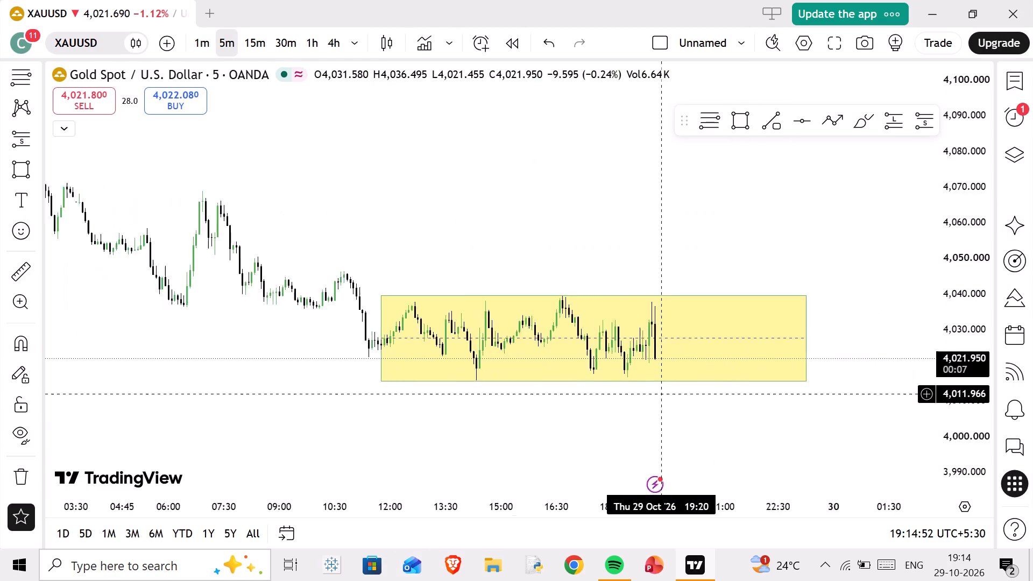
{"action": "left_click_drag", "start_coordinate": [648, 392], "coordinate": [579, 387]}
{"action": "scroll", "coordinate": [579, 370], "scroll_direction": "down", "scroll_amount": 2}
{"action": "scroll", "coordinate": [587, 322], "scroll_direction": "up", "scroll_amount": 1}
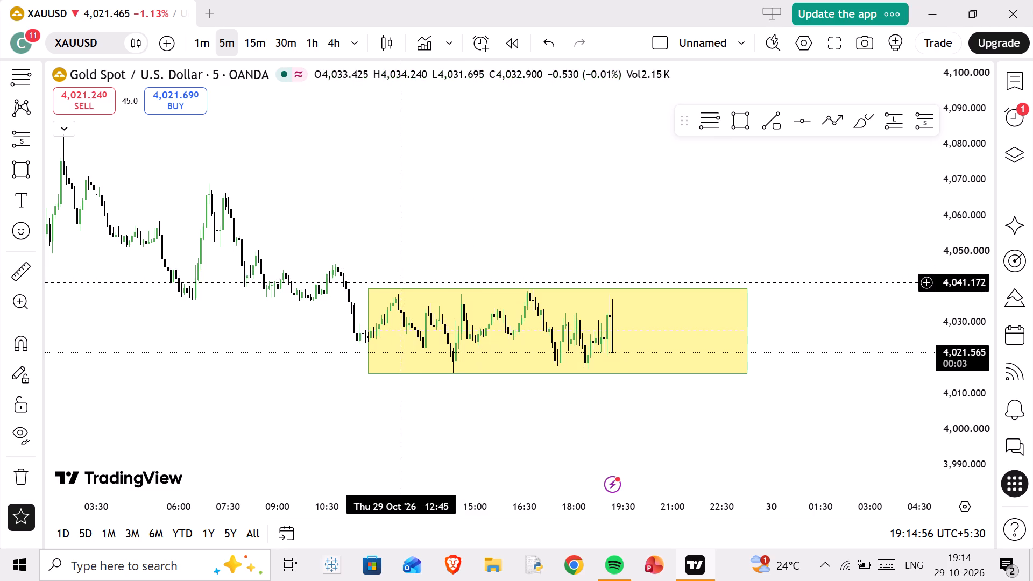
{"action": "scroll", "coordinate": [621, 250], "scroll_direction": "down", "scroll_amount": 2}
{"action": "scroll", "coordinate": [687, 285], "scroll_direction": "up", "scroll_amount": 4}
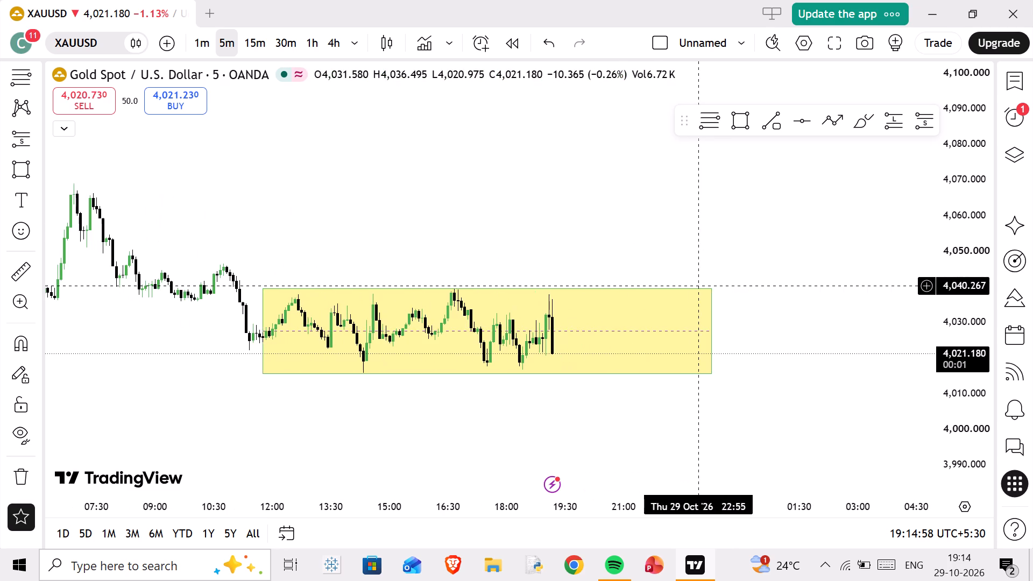
{"action": "left_click_drag", "start_coordinate": [788, 370], "coordinate": [802, 253]}
{"action": "scroll", "coordinate": [790, 273], "scroll_direction": "down", "scroll_amount": 2}
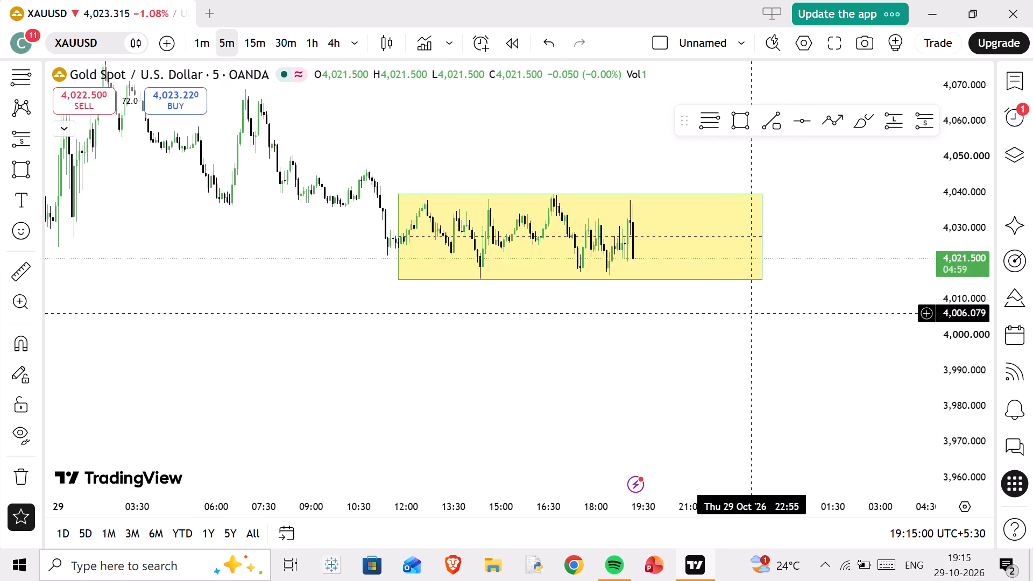
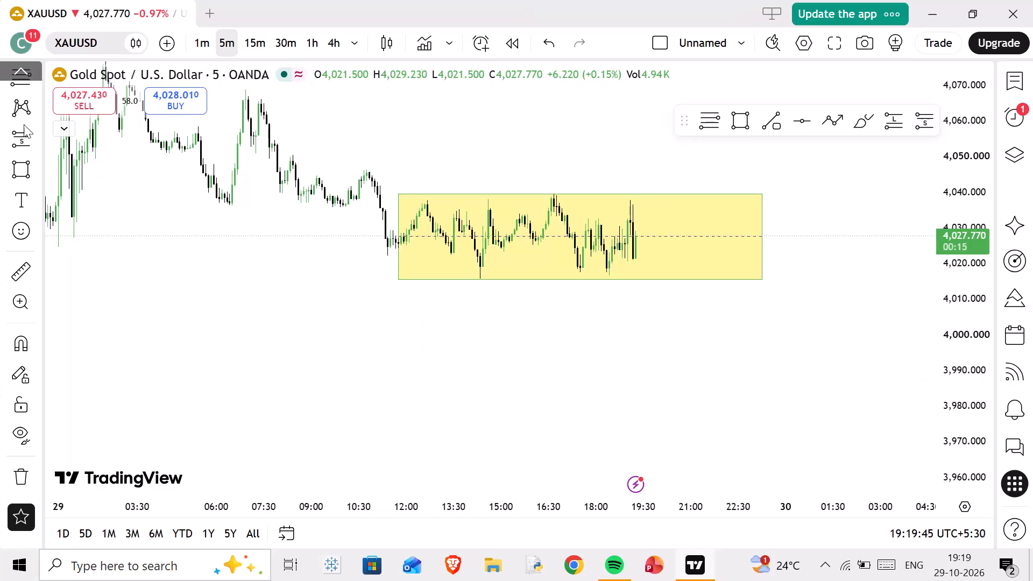
Examine the 5-minute XAUUSD candles inside the yellow rectangle and the 29 October swings leading into it.
{"action": "left_click_drag", "start_coordinate": [171, 270], "coordinate": [448, 303]}
{"action": "scroll", "coordinate": [986, 314], "scroll_direction": "down", "scroll_amount": 2}
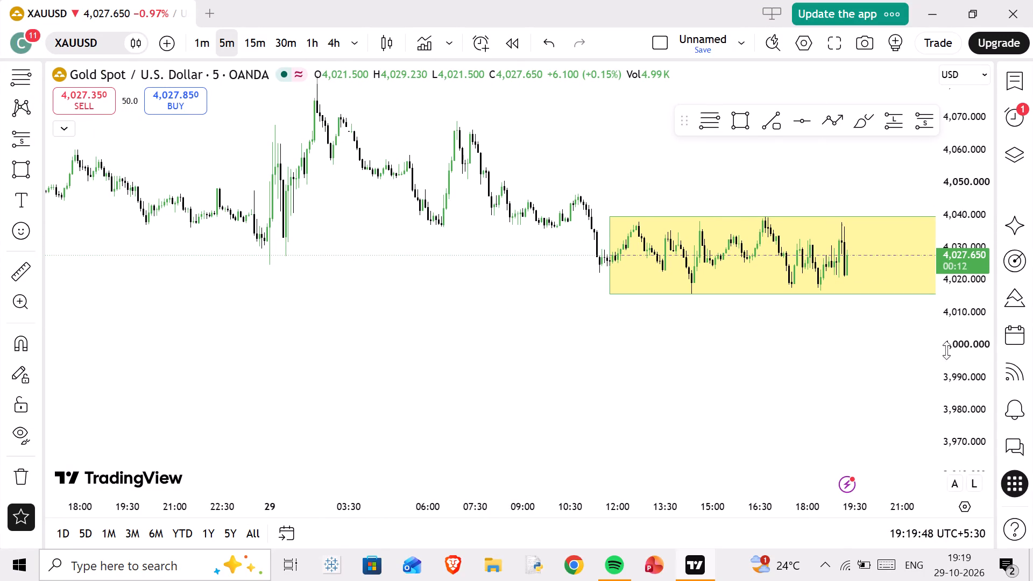
{"action": "scroll", "coordinate": [636, 339], "scroll_direction": "up", "scroll_amount": 7}
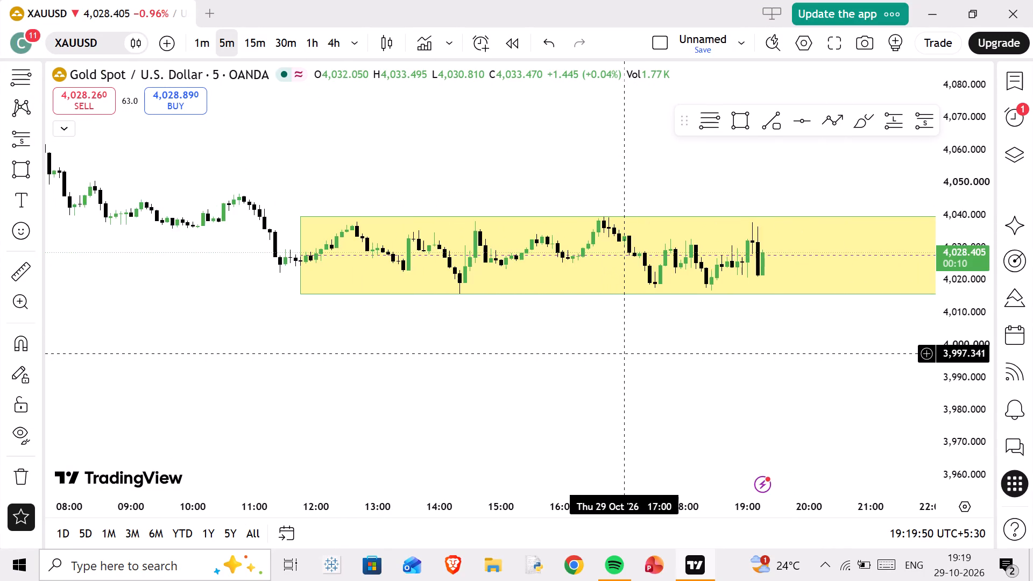
{"action": "left_click_drag", "start_coordinate": [623, 354], "coordinate": [360, 407]}
{"action": "scroll", "coordinate": [350, 371], "scroll_direction": "down", "scroll_amount": 6}
{"action": "left_click_drag", "start_coordinate": [699, 218], "coordinate": [676, 248]}
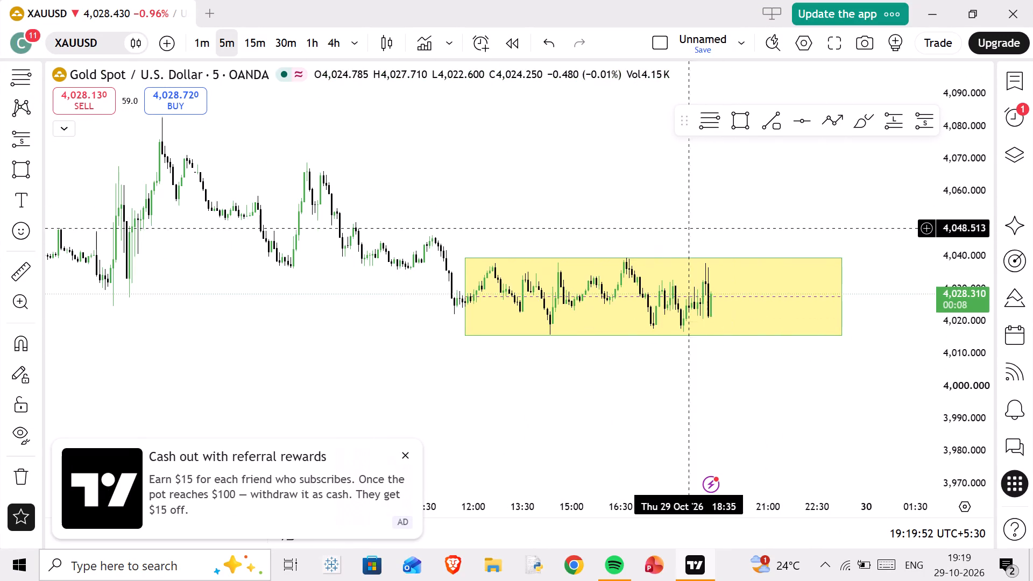
{"action": "left_click_drag", "start_coordinate": [676, 248], "coordinate": [639, 293]}
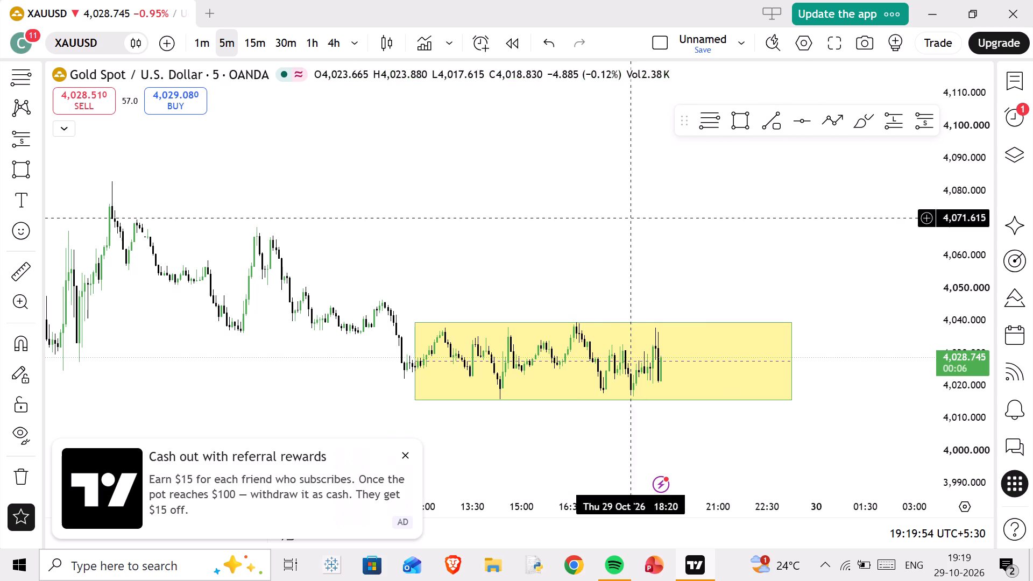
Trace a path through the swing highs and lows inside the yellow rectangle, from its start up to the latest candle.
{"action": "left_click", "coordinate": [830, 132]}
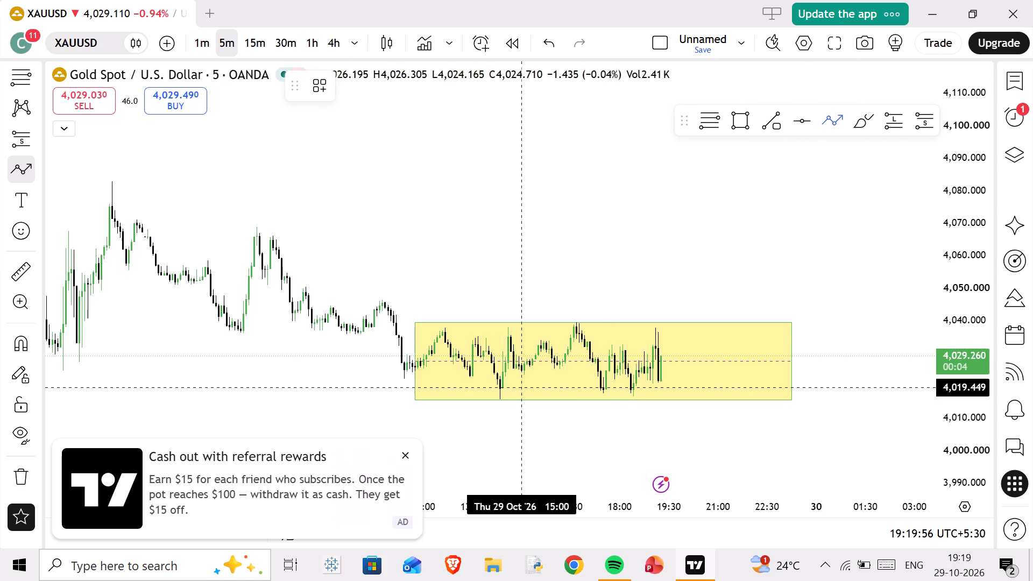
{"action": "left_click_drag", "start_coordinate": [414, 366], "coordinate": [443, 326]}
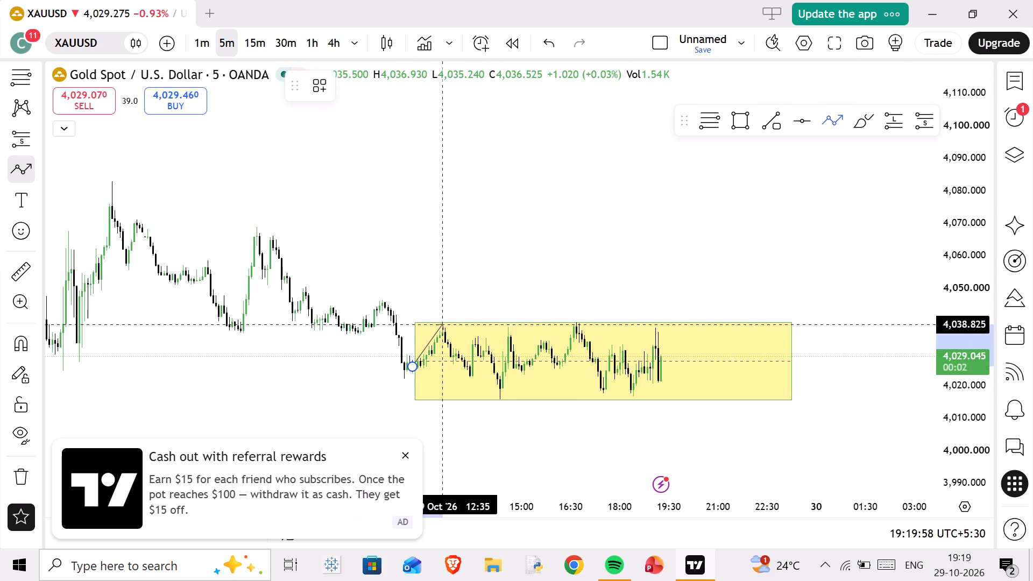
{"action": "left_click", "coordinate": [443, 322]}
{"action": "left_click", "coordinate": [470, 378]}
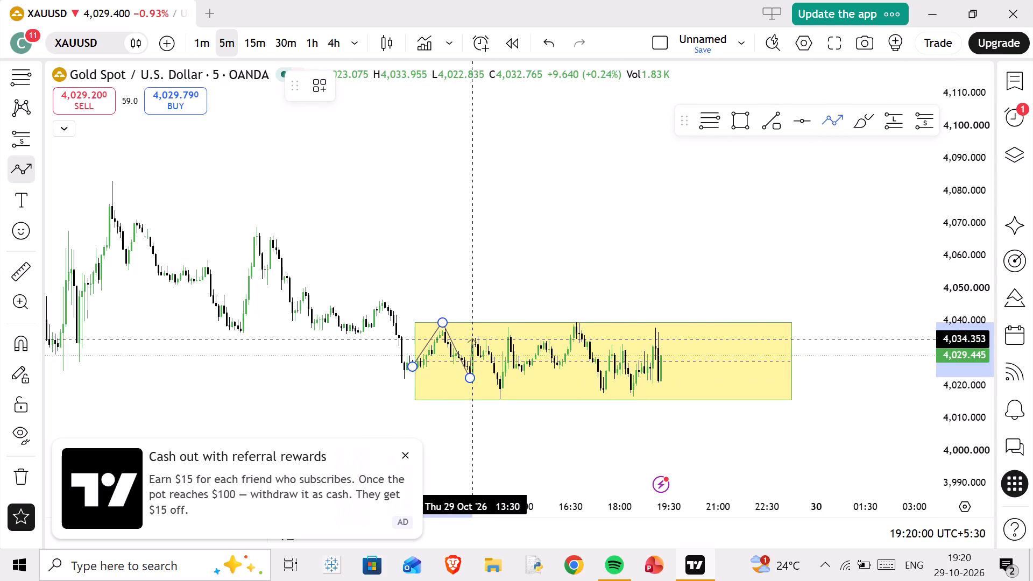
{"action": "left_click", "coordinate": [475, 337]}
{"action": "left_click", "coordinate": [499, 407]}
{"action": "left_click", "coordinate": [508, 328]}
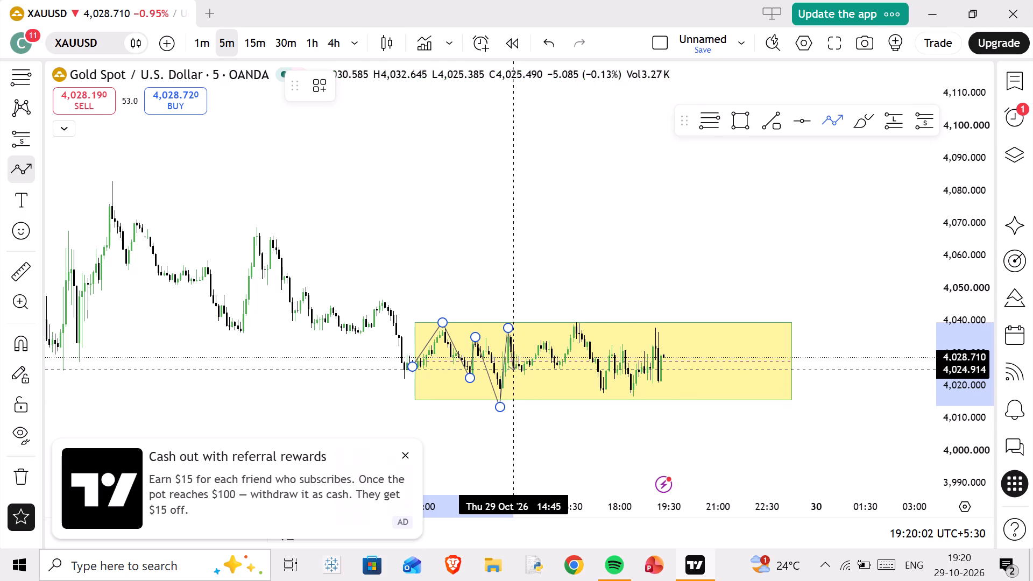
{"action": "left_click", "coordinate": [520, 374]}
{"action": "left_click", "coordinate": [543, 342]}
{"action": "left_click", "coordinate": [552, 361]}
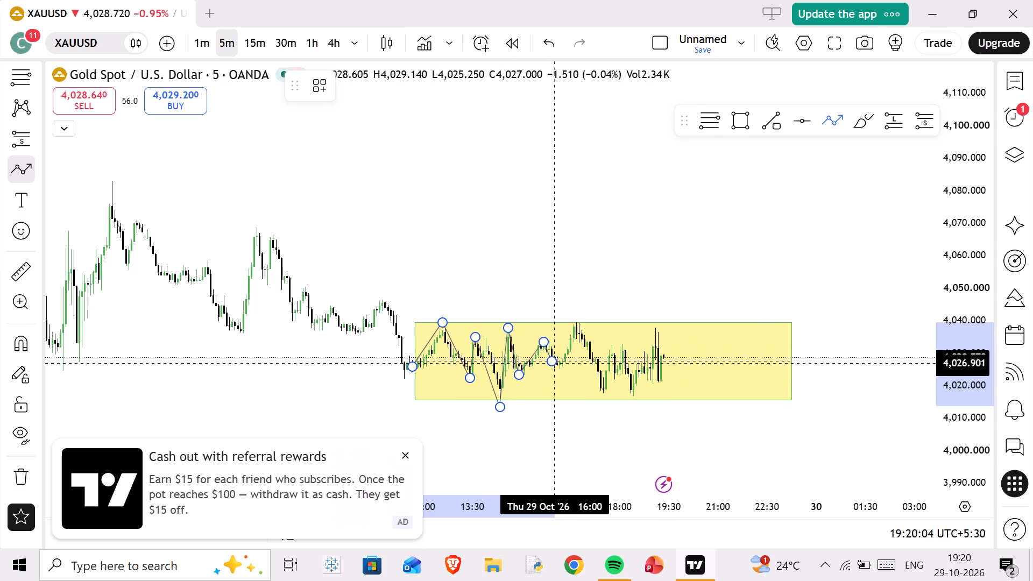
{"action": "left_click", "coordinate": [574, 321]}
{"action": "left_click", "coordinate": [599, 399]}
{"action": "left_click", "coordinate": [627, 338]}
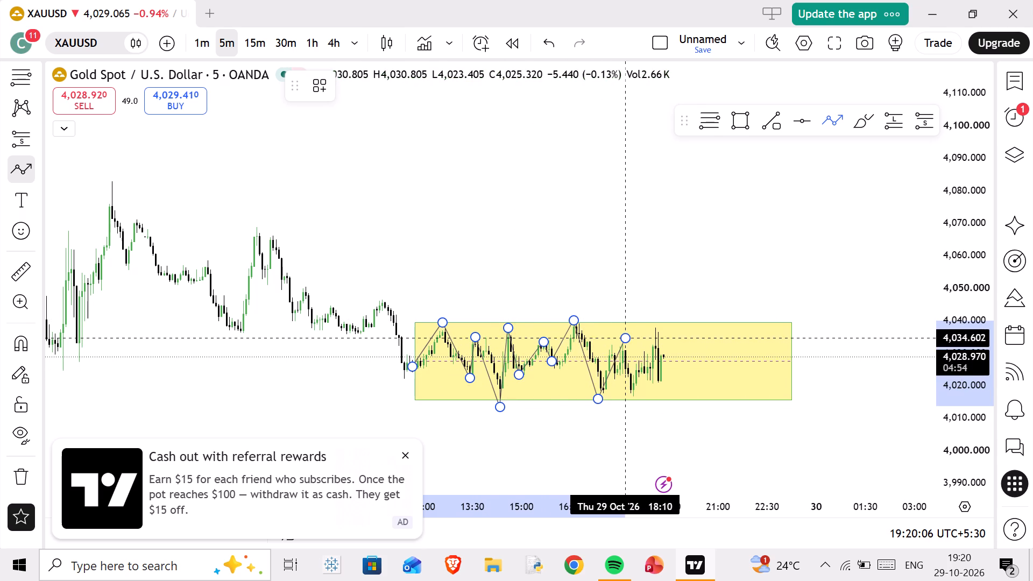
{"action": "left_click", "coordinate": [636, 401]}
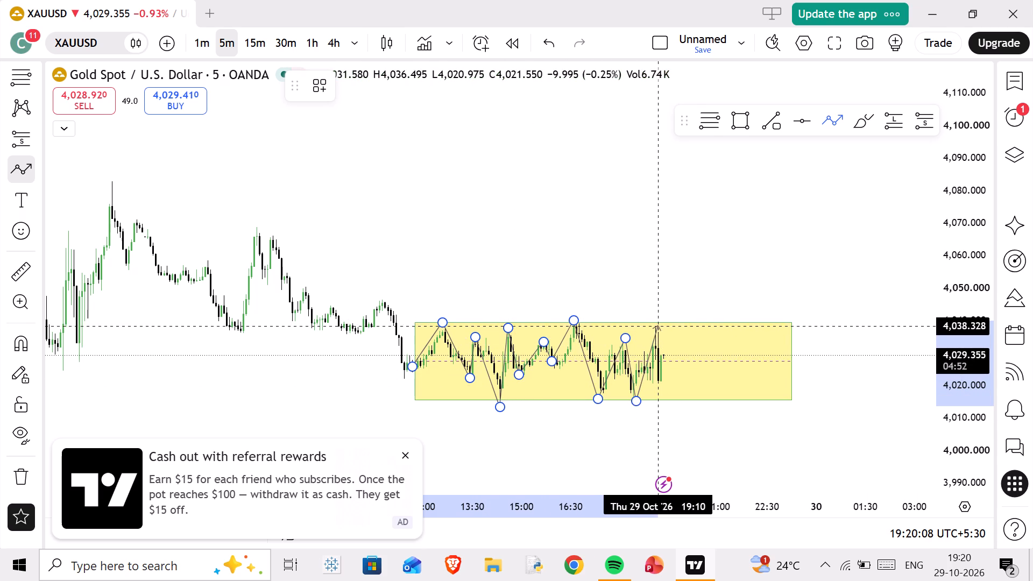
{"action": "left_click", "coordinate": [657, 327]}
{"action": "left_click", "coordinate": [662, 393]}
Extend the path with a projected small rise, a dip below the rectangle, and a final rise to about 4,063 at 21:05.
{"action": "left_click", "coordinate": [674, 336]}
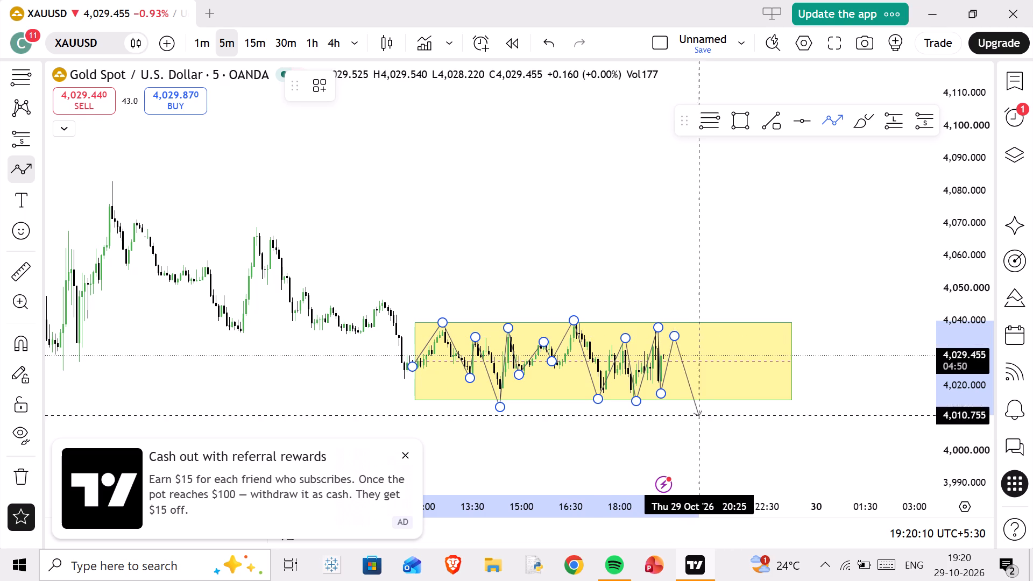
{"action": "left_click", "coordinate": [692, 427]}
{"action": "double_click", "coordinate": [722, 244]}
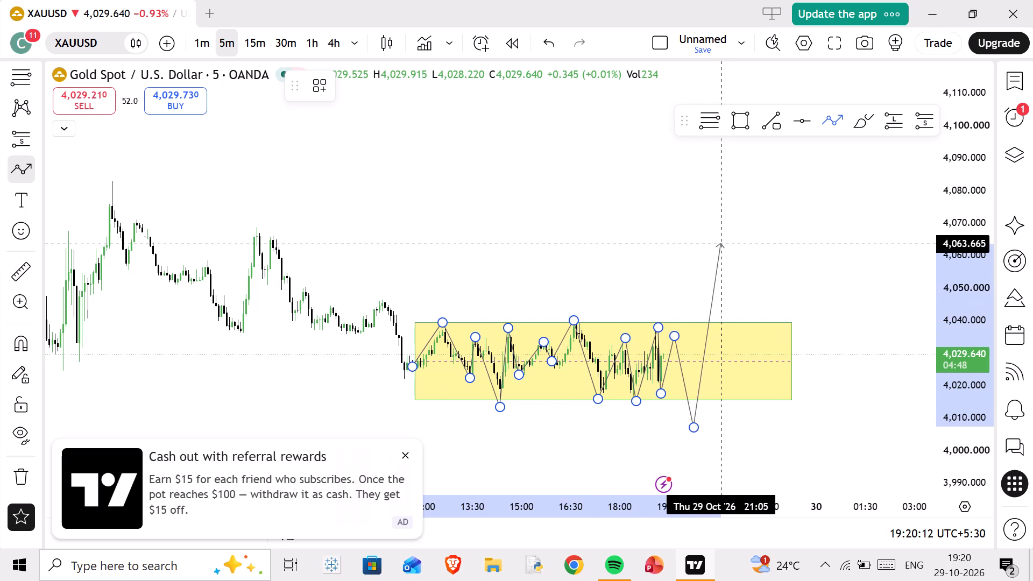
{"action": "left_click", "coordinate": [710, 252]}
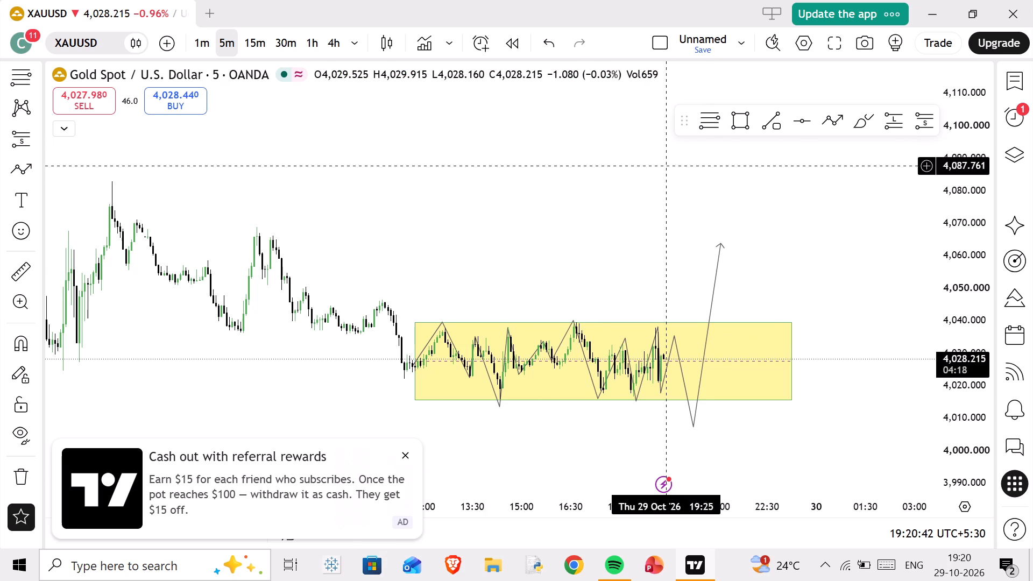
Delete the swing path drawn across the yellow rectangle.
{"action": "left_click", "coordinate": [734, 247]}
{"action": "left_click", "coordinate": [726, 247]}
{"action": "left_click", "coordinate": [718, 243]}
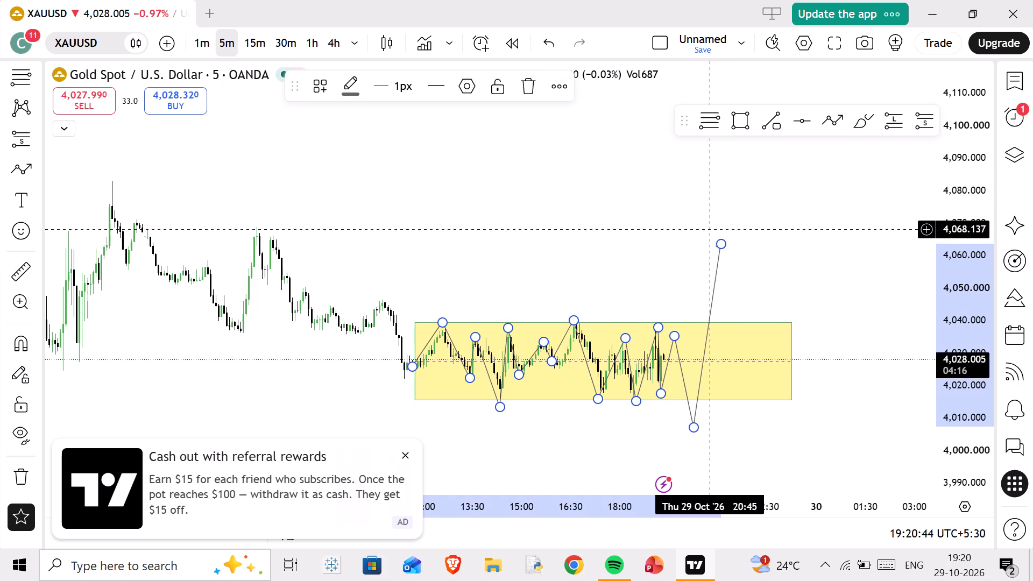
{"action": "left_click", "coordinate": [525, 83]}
Dismiss the referral rewards advert covering the chart.
{"action": "scroll", "coordinate": [596, 304], "scroll_direction": "down", "scroll_amount": 10}
{"action": "scroll", "coordinate": [738, 281], "scroll_direction": "up", "scroll_amount": 2}
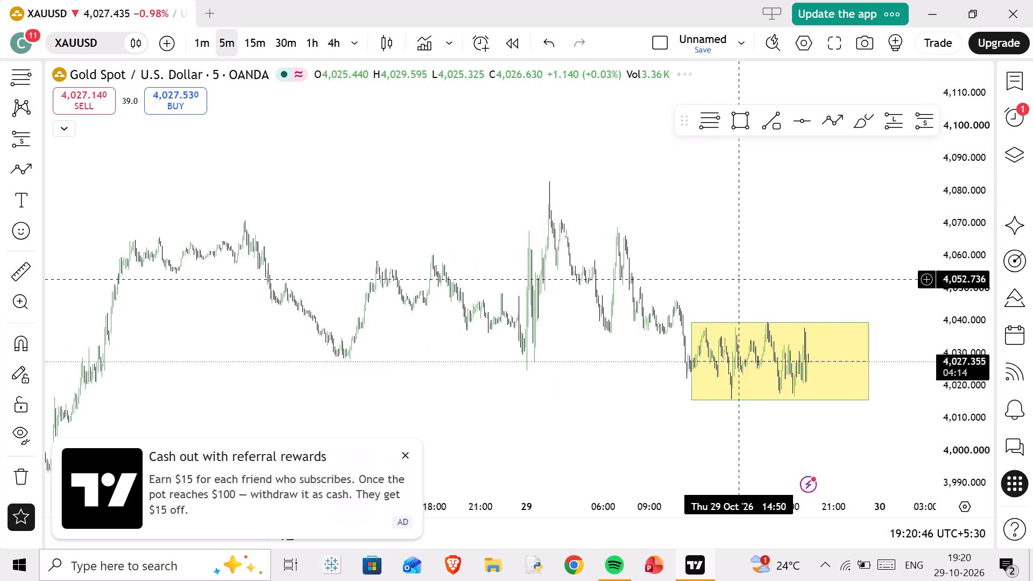
{"action": "scroll", "coordinate": [740, 279], "scroll_direction": "up", "scroll_amount": 5}
{"action": "scroll", "coordinate": [944, 399], "scroll_direction": "up", "scroll_amount": 5}
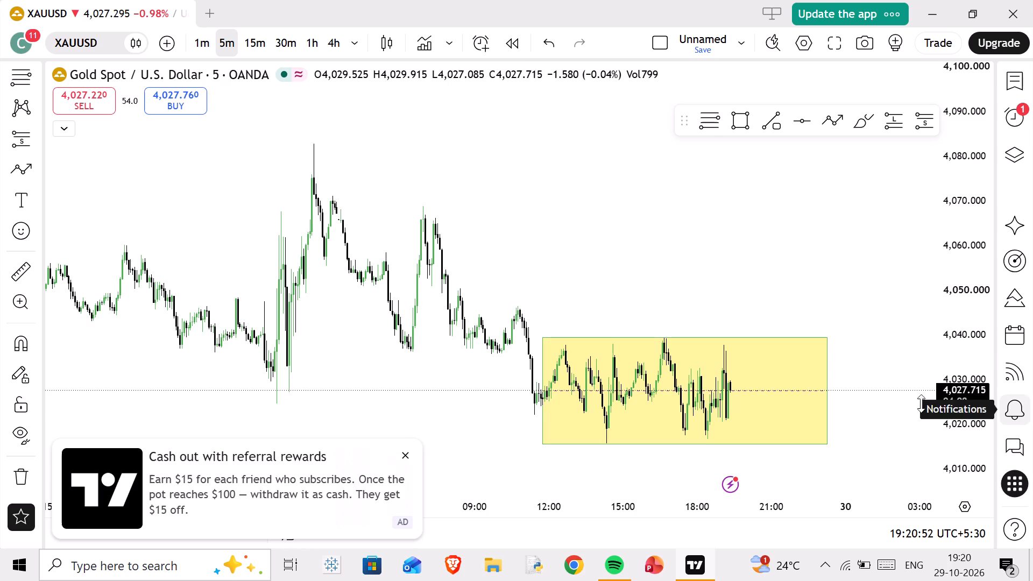
{"action": "left_click", "coordinate": [409, 453]}
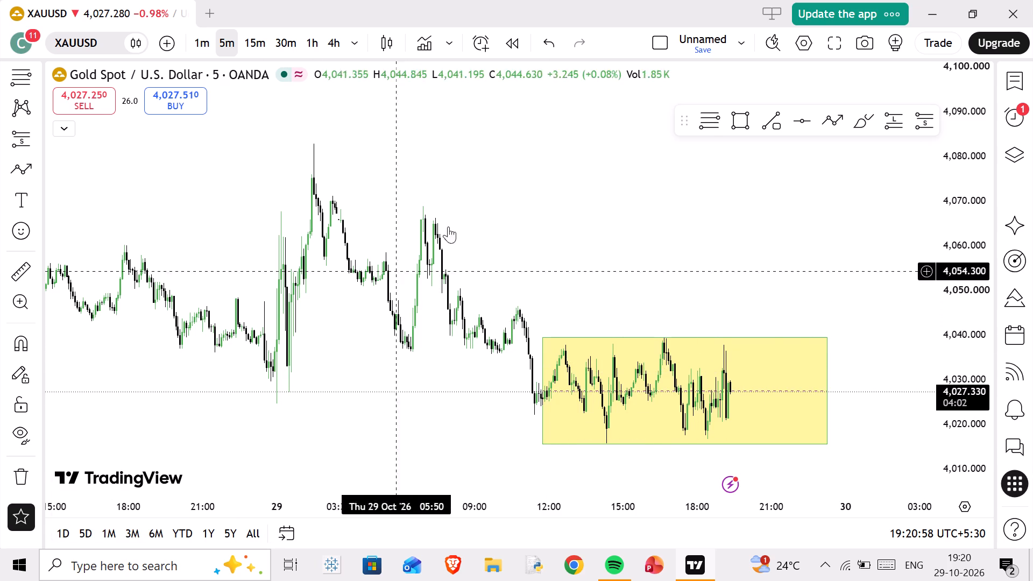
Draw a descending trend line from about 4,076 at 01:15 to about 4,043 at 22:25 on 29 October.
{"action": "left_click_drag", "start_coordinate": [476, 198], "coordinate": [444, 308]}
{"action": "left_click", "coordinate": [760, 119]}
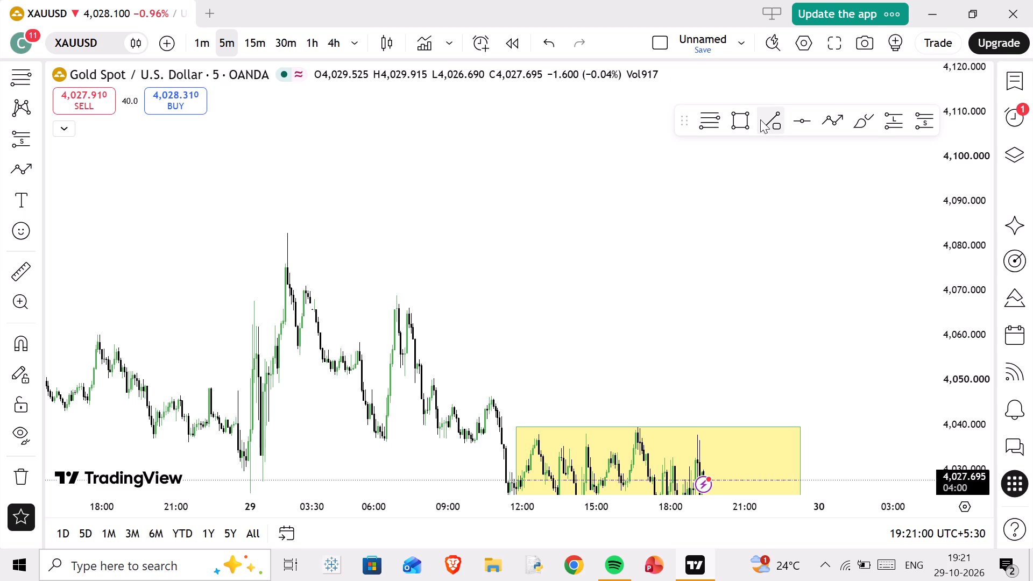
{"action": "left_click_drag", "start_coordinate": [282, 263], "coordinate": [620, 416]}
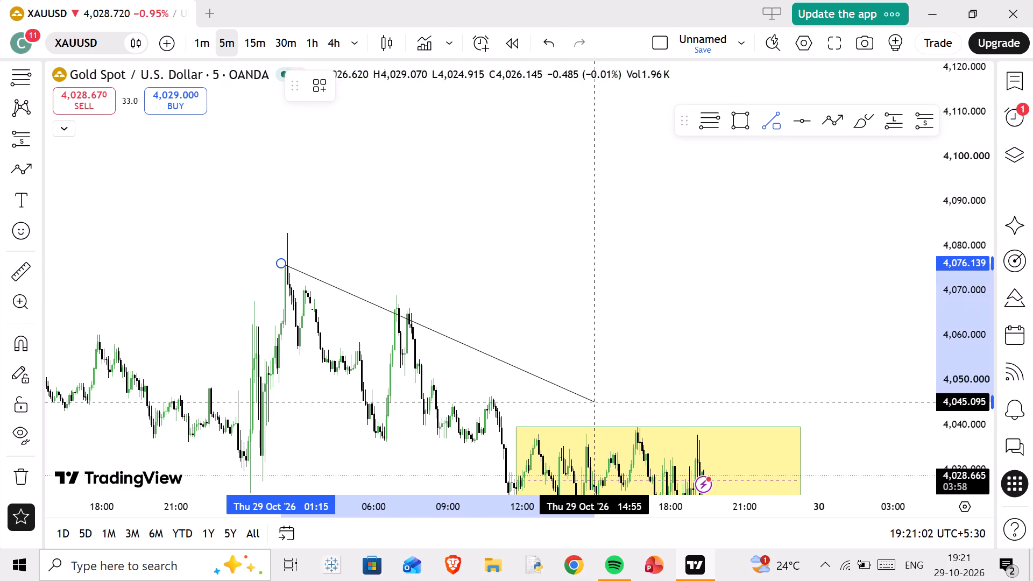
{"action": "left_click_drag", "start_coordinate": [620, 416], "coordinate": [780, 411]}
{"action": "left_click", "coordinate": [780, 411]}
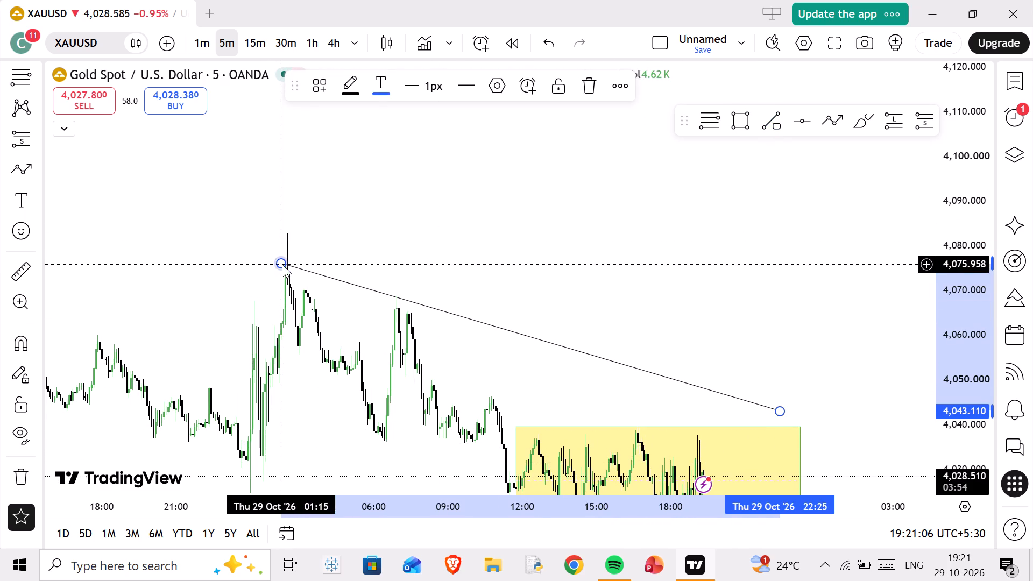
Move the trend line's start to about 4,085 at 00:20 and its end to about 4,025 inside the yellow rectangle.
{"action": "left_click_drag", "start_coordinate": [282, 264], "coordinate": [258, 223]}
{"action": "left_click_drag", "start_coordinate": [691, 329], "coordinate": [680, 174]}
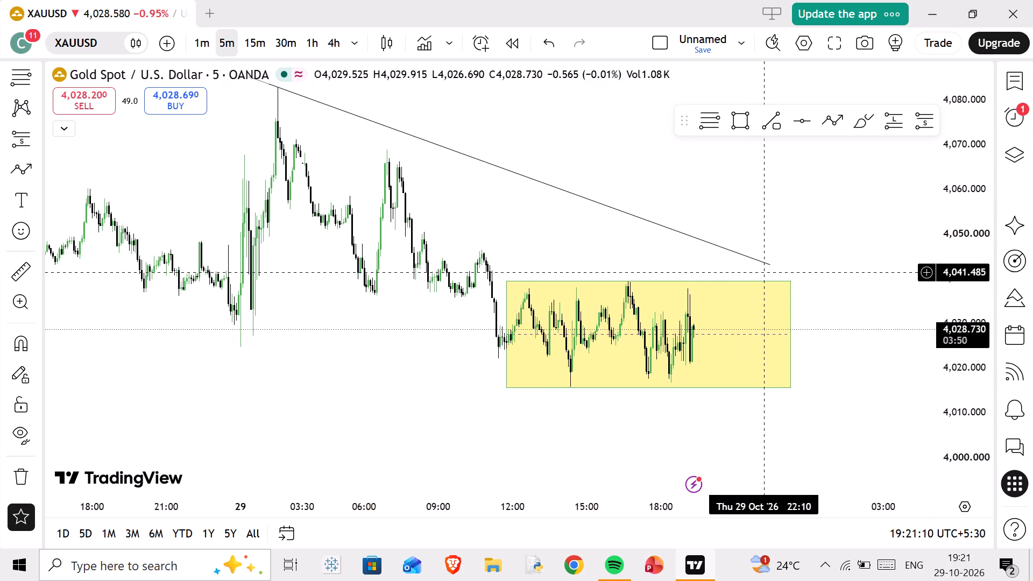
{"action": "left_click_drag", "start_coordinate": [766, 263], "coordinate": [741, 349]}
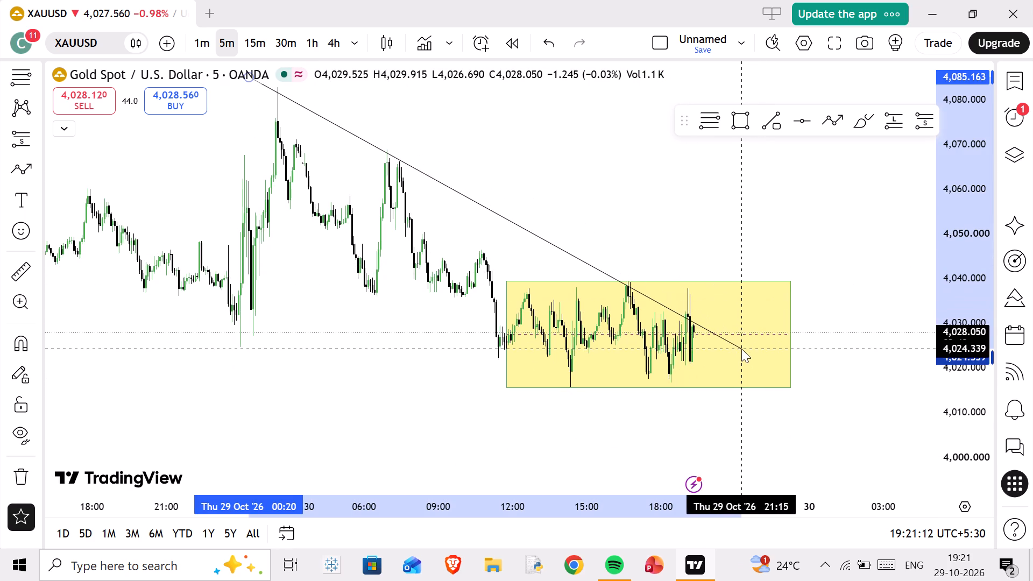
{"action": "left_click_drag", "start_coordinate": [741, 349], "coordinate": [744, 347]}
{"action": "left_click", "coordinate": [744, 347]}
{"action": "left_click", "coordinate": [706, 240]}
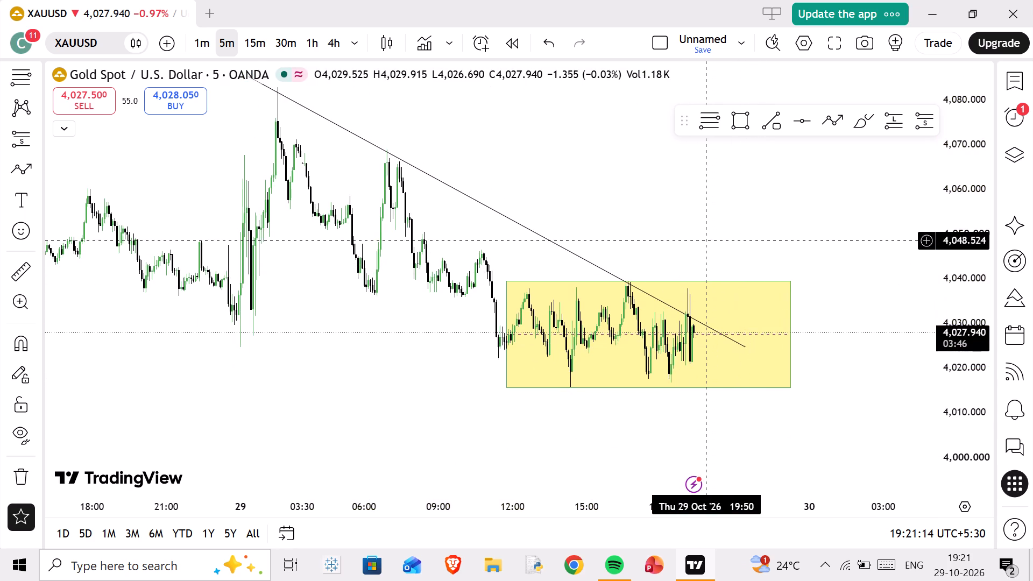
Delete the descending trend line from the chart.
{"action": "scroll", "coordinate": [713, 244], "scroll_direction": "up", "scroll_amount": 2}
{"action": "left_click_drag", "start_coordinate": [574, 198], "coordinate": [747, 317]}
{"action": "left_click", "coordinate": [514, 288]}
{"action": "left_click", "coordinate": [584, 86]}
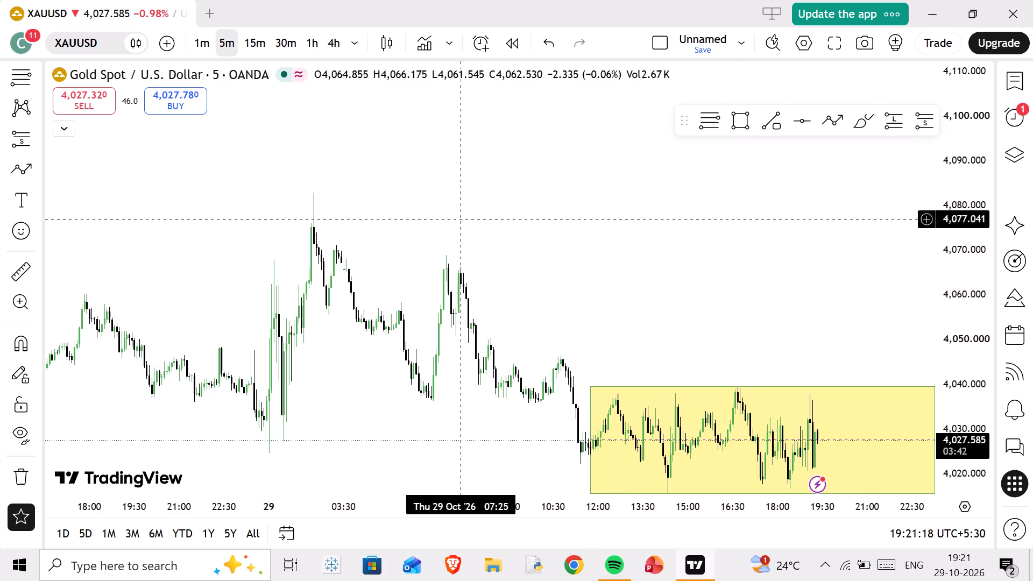
Examine the 5-minute XAUUSD price swings before the consolidation, from 26 to 28 October.
{"action": "left_click_drag", "start_coordinate": [398, 254], "coordinate": [627, 235]}
{"action": "left_click_drag", "start_coordinate": [334, 372], "coordinate": [574, 168]}
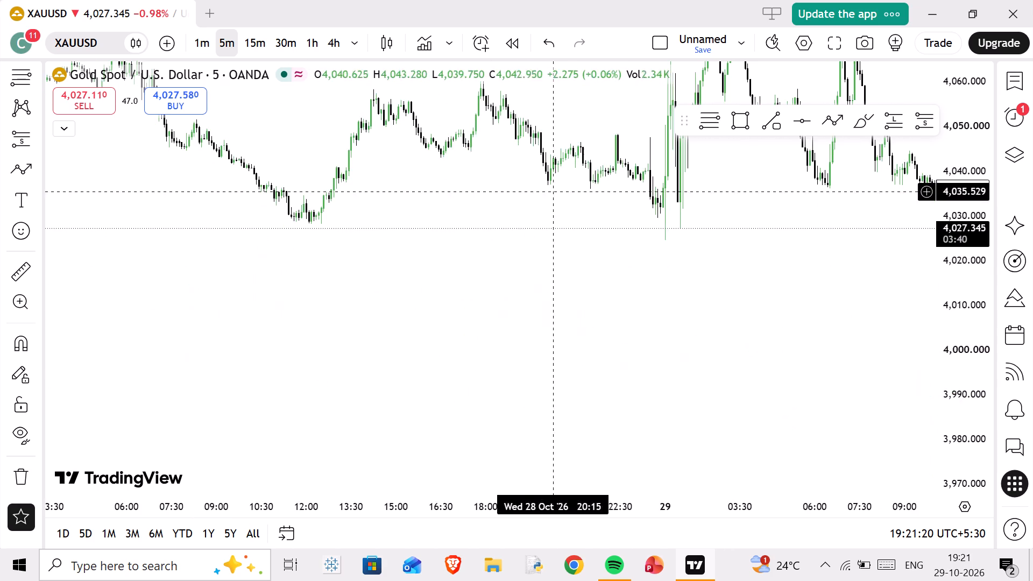
{"action": "left_click_drag", "start_coordinate": [390, 295], "coordinate": [640, 250]}
{"action": "scroll", "coordinate": [507, 325], "scroll_direction": "down", "scroll_amount": 10}
{"action": "left_click_drag", "start_coordinate": [685, 219], "coordinate": [667, 406]}
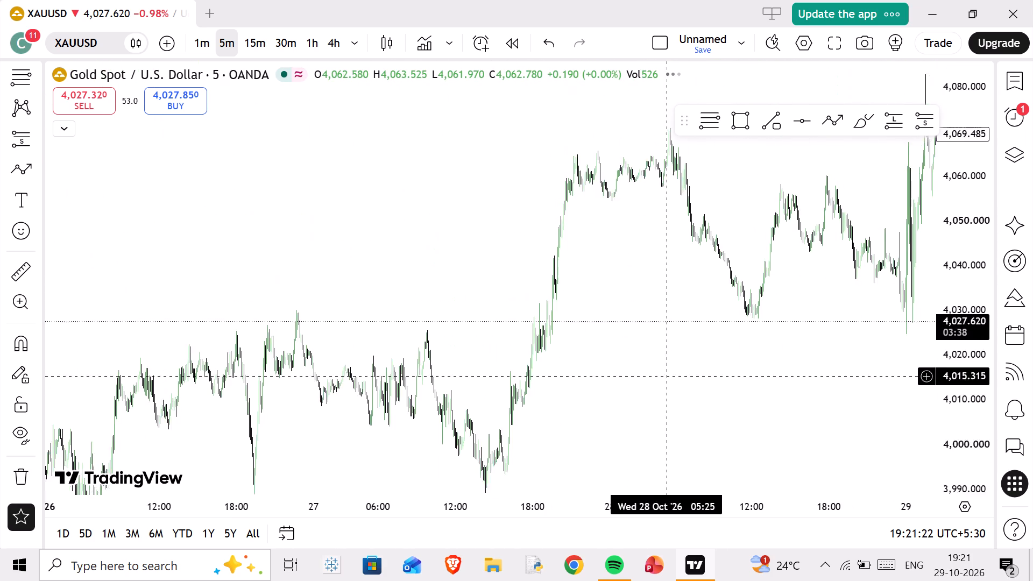
{"action": "left_click_drag", "start_coordinate": [667, 406], "coordinate": [668, 423]}
{"action": "scroll", "coordinate": [670, 421], "scroll_direction": "up", "scroll_amount": 7}
{"action": "scroll", "coordinate": [960, 371], "scroll_direction": "up", "scroll_amount": 5}
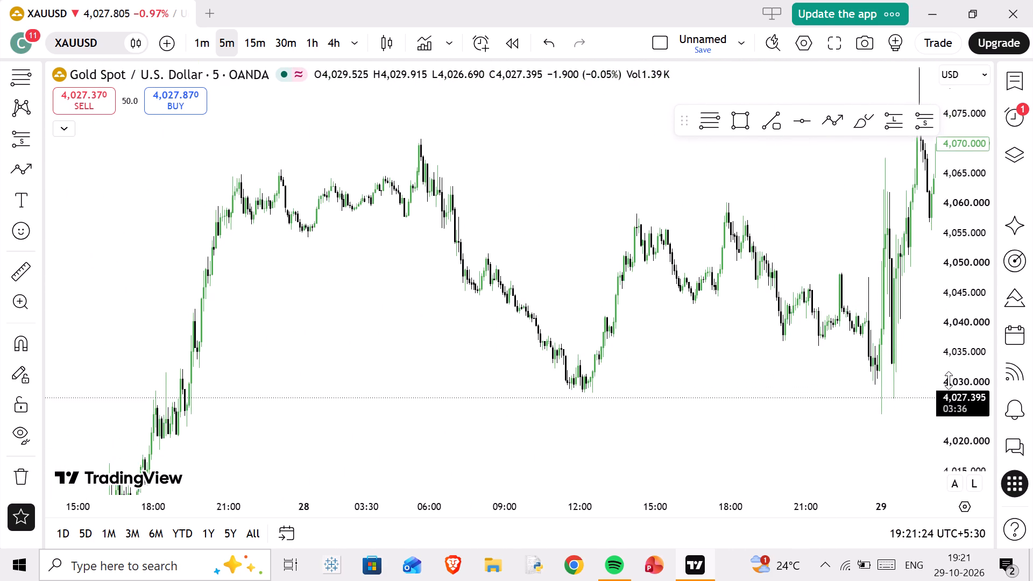
{"action": "scroll", "coordinate": [949, 380], "scroll_direction": "up", "scroll_amount": 11}
{"action": "scroll", "coordinate": [660, 332], "scroll_direction": "up", "scroll_amount": 4}
{"action": "scroll", "coordinate": [584, 316], "scroll_direction": "up", "scroll_amount": 3}
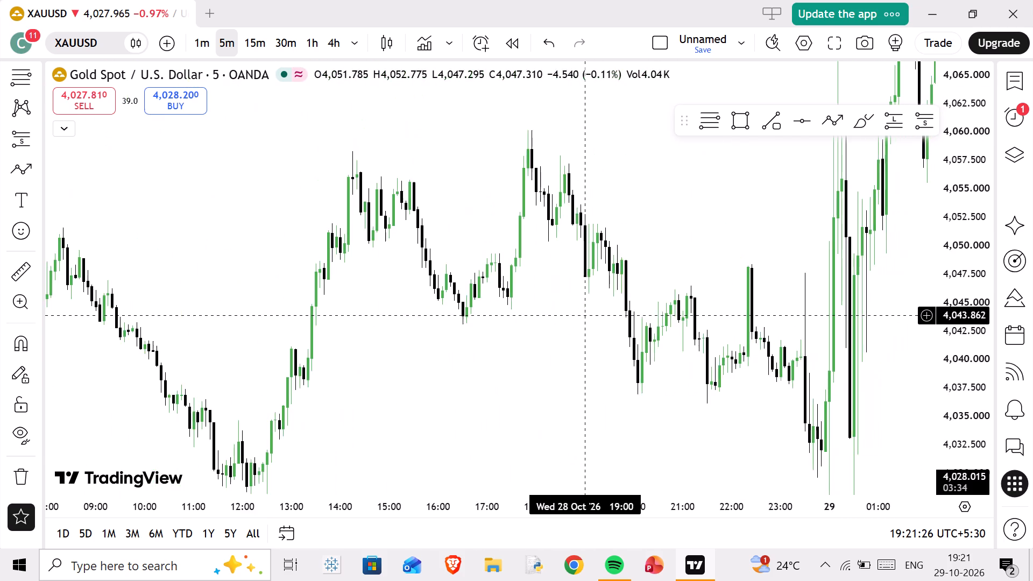
{"action": "left_click_drag", "start_coordinate": [516, 310], "coordinate": [846, 285]}
{"action": "scroll", "coordinate": [747, 346], "scroll_direction": "down", "scroll_amount": 3}
{"action": "scroll", "coordinate": [952, 308], "scroll_direction": "down", "scroll_amount": 4}
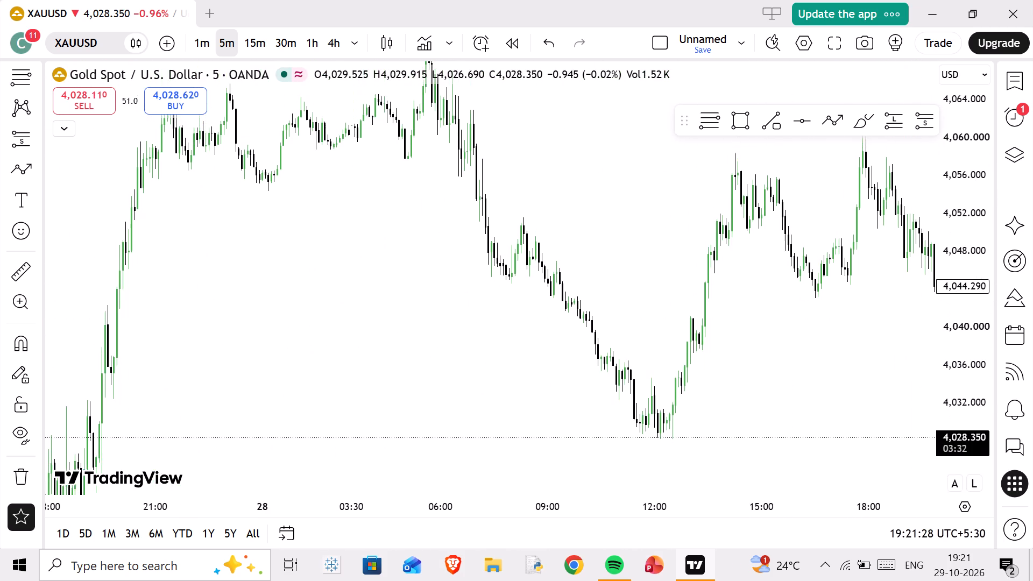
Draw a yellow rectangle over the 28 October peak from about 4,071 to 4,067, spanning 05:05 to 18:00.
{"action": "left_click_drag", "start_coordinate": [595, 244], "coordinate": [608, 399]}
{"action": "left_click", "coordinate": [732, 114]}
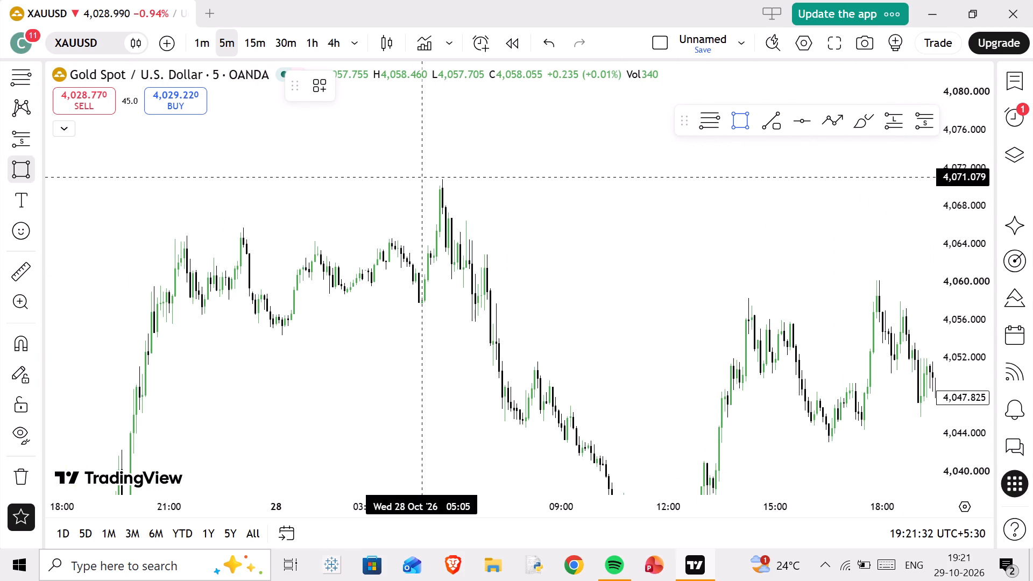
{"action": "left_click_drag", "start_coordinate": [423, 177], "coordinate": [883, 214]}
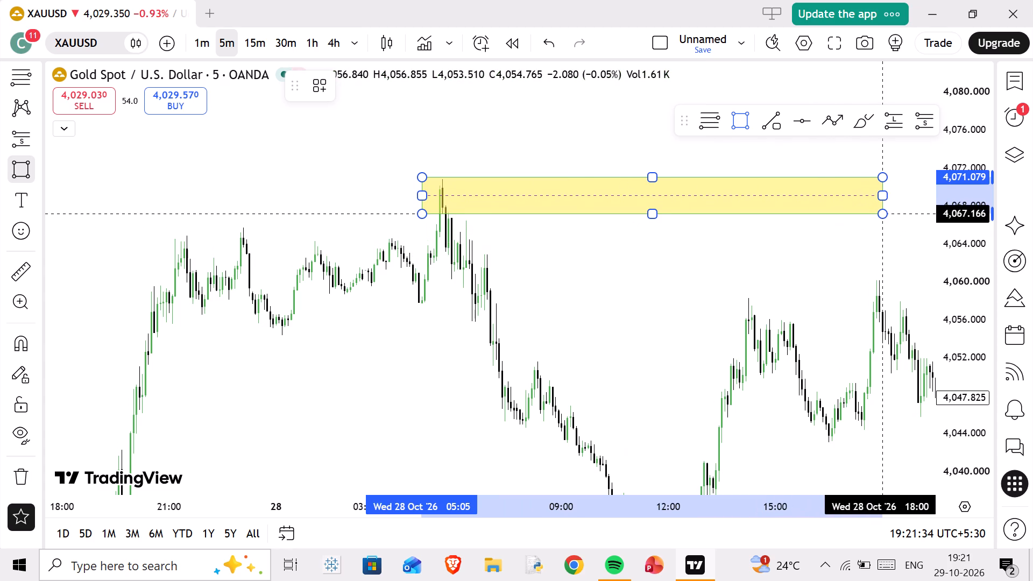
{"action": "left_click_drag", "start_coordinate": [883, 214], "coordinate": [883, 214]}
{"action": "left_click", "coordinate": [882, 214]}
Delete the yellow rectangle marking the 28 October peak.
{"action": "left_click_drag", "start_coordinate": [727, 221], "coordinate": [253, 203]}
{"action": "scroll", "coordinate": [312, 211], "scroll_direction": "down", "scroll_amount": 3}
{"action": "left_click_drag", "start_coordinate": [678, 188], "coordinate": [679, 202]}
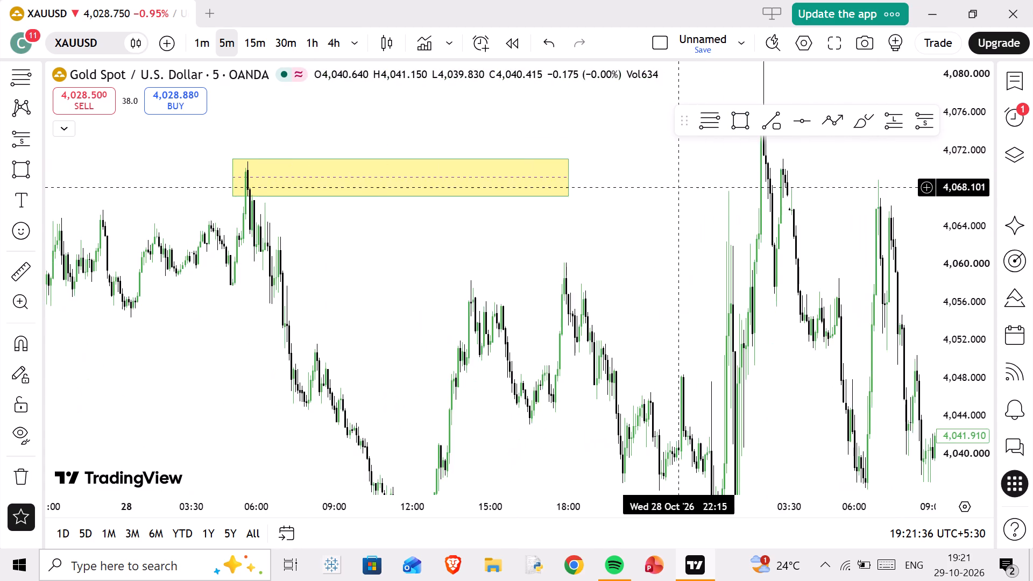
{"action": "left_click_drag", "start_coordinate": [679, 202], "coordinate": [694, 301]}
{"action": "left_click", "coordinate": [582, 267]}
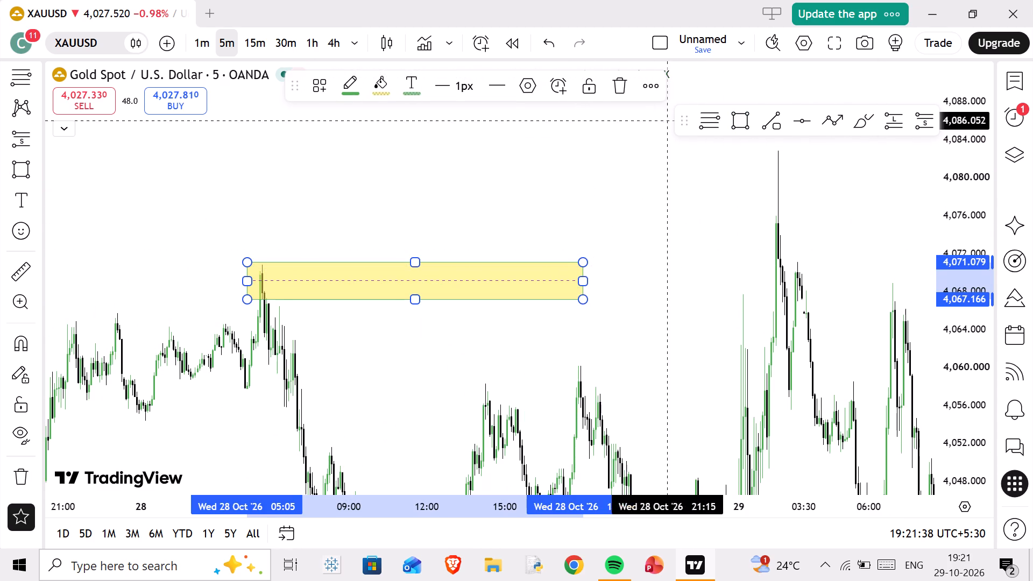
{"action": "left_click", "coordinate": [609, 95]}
Examine the 5-minute XAUUSD swings of 29 October, from the early peak through to the yellow consolidation zone.
{"action": "left_click_drag", "start_coordinate": [677, 272], "coordinate": [472, 193]}
{"action": "scroll", "coordinate": [526, 206], "scroll_direction": "up", "scroll_amount": 4}
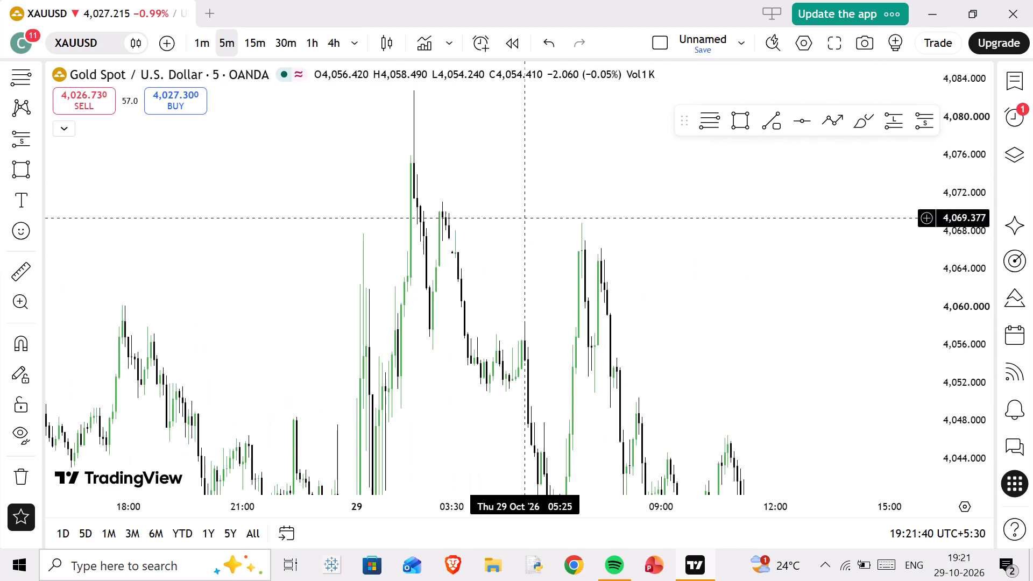
{"action": "left_click_drag", "start_coordinate": [527, 218], "coordinate": [767, 369]}
{"action": "scroll", "coordinate": [742, 353], "scroll_direction": "down", "scroll_amount": 3}
{"action": "scroll", "coordinate": [742, 353], "scroll_direction": "up", "scroll_amount": 7}
{"action": "left_click_drag", "start_coordinate": [714, 360], "coordinate": [735, 285]}
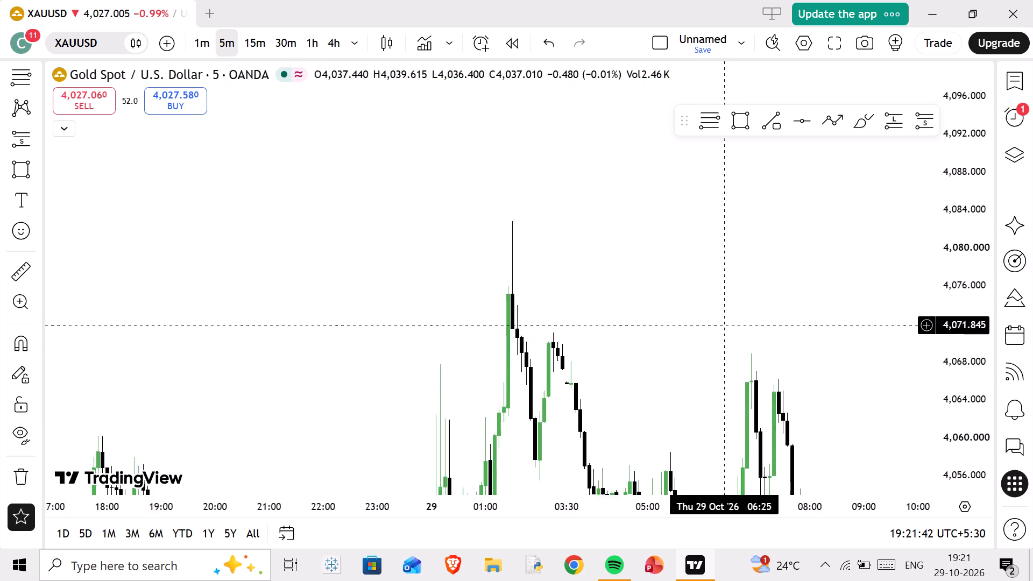
{"action": "left_click_drag", "start_coordinate": [735, 285], "coordinate": [755, 233]}
{"action": "scroll", "coordinate": [721, 273], "scroll_direction": "up", "scroll_amount": 2}
{"action": "left_click_drag", "start_coordinate": [671, 298], "coordinate": [332, 127]}
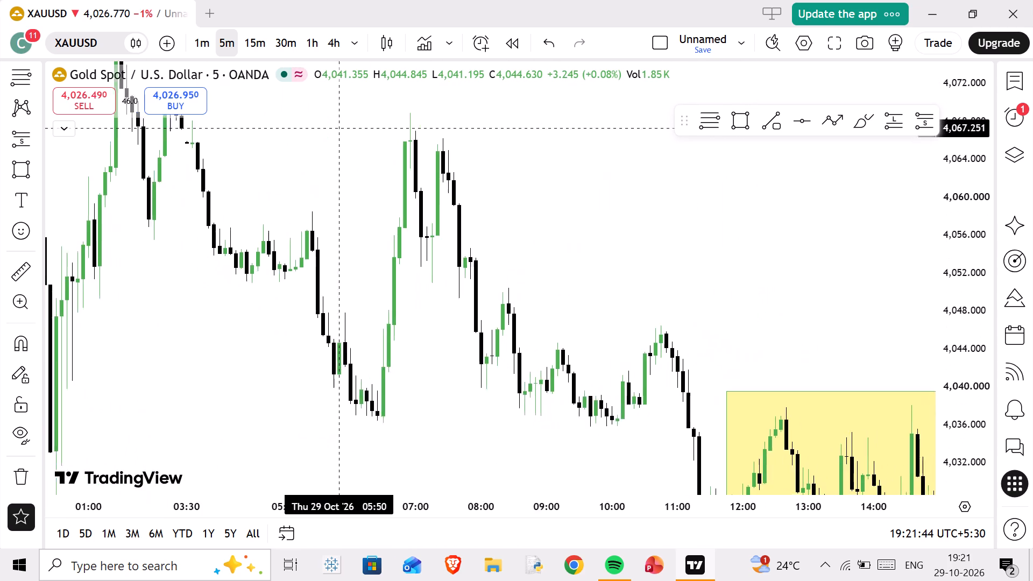
{"action": "left_click_drag", "start_coordinate": [332, 127], "coordinate": [573, 293]}
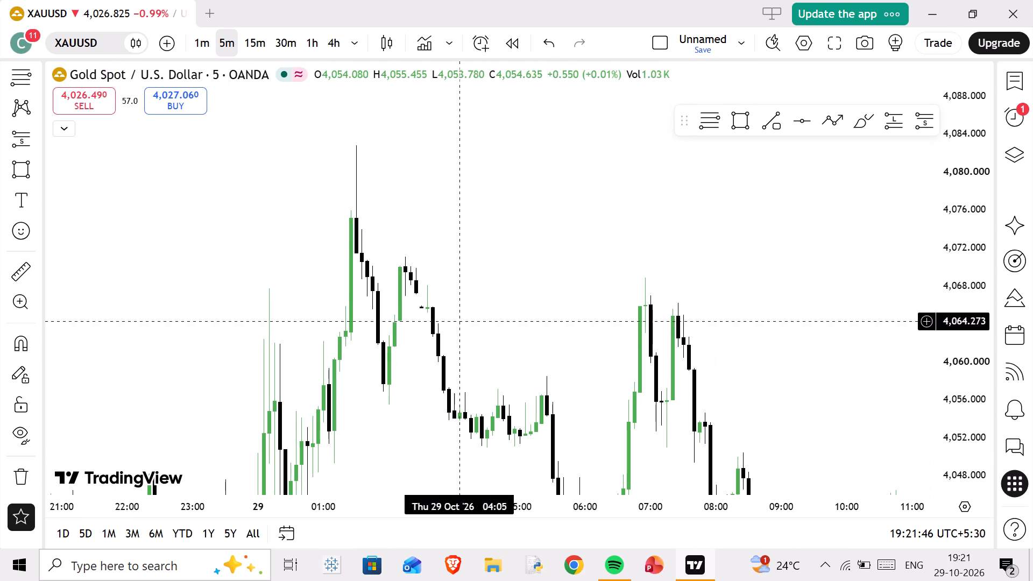
{"action": "left_click_drag", "start_coordinate": [548, 309], "coordinate": [500, 133]}
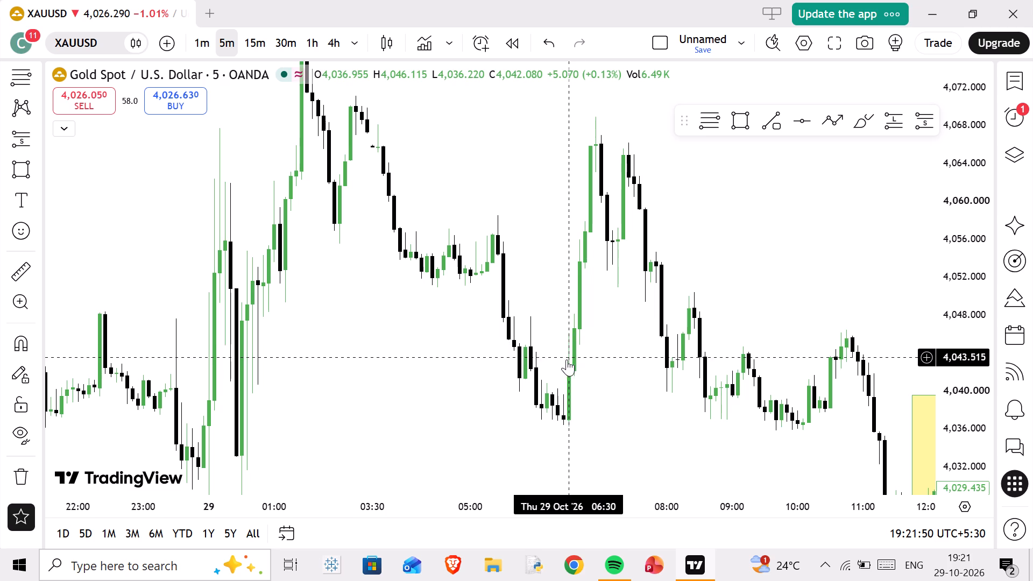
{"action": "left_click_drag", "start_coordinate": [702, 247], "coordinate": [705, 278]}
{"action": "scroll", "coordinate": [705, 281], "scroll_direction": "down", "scroll_amount": 1}
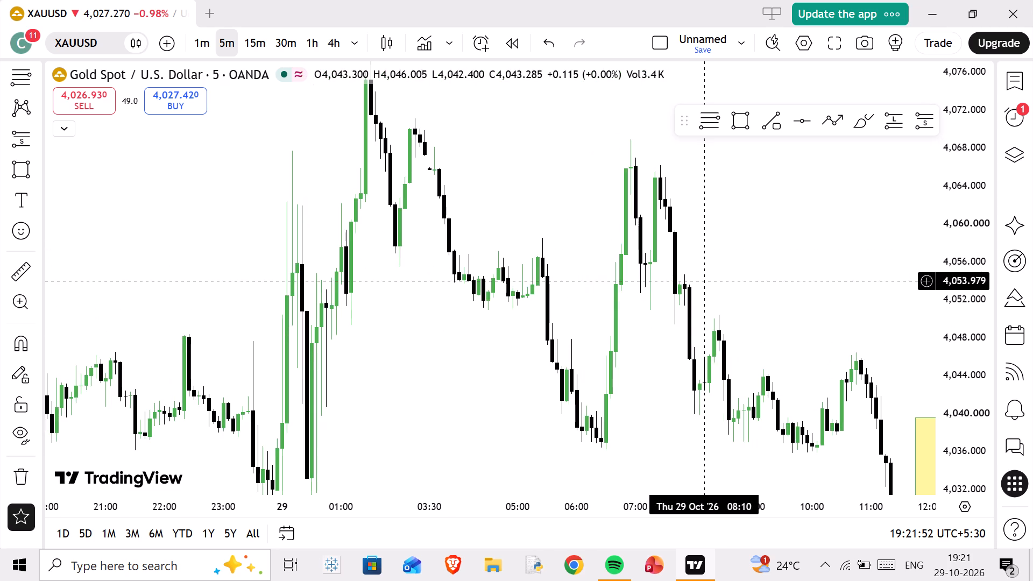
{"action": "left_click_drag", "start_coordinate": [682, 409], "coordinate": [534, 262]}
{"action": "scroll", "coordinate": [509, 264], "scroll_direction": "down", "scroll_amount": 5}
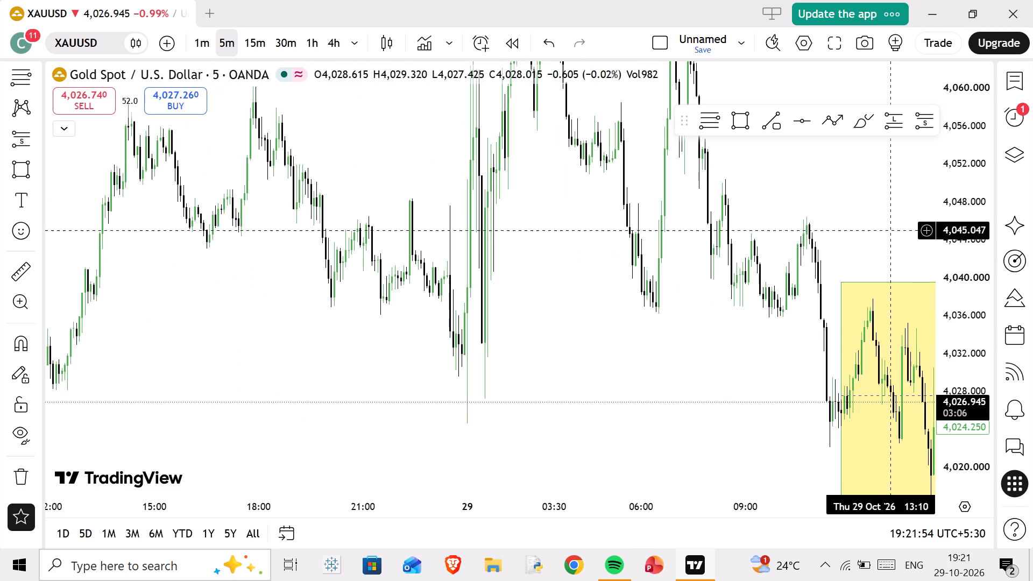
{"action": "scroll", "coordinate": [857, 295], "scroll_direction": "up", "scroll_amount": 3}
{"action": "left_click_drag", "start_coordinate": [738, 272], "coordinate": [47, 192]}
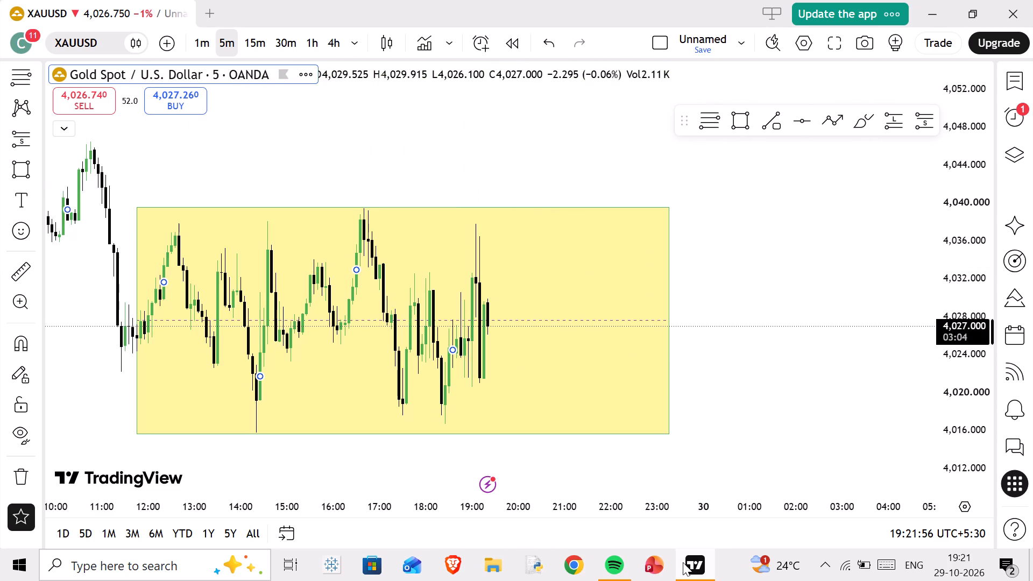
Switch the chart to NASDAQ from the watchlist.
{"action": "left_click", "coordinate": [1021, 73]}
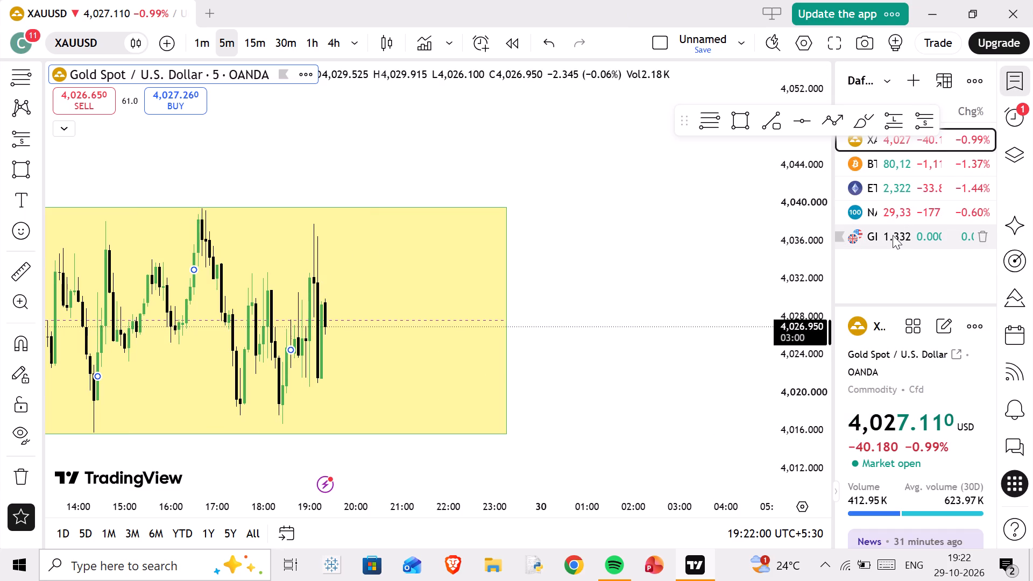
{"action": "left_click", "coordinate": [893, 235]}
{"action": "left_click", "coordinate": [889, 216]}
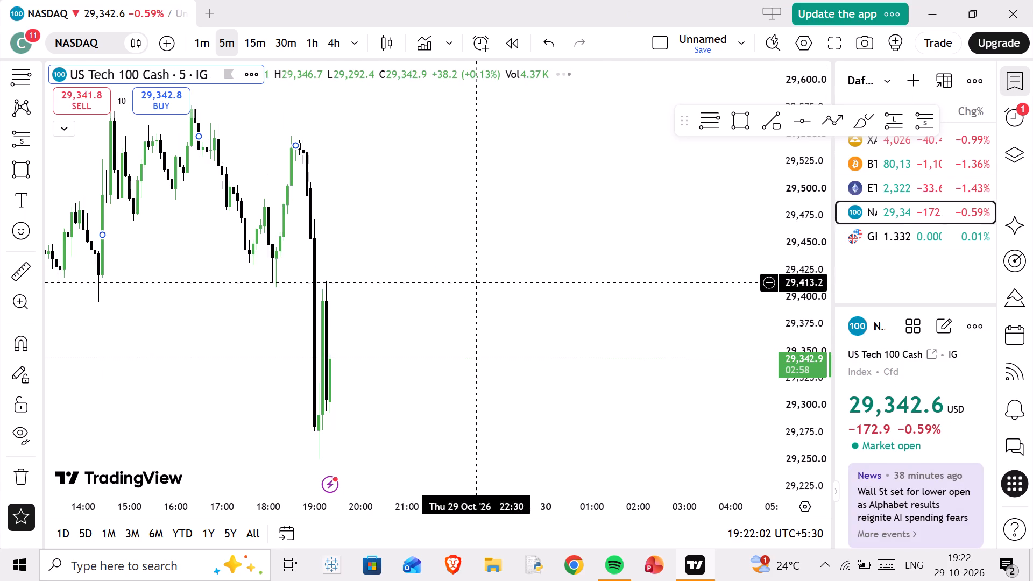
Delete the long position drawn on the 5-minute NASDAQ chart.
{"action": "left_click_drag", "start_coordinate": [690, 188], "coordinate": [753, 382]}
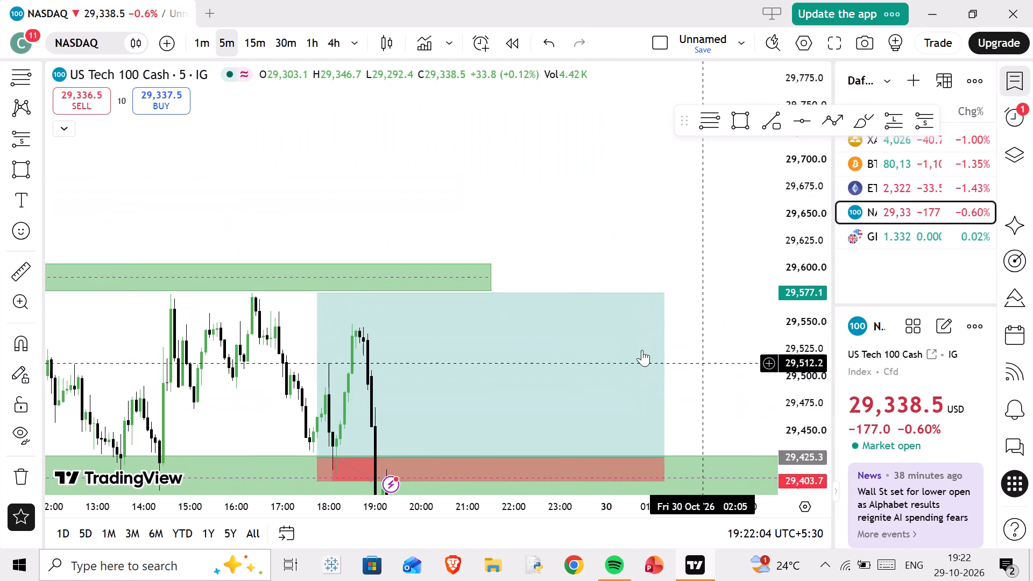
{"action": "scroll", "coordinate": [564, 368], "scroll_direction": "down", "scroll_amount": 2}
{"action": "left_click", "coordinate": [581, 364]}
{"action": "left_click", "coordinate": [563, 90]}
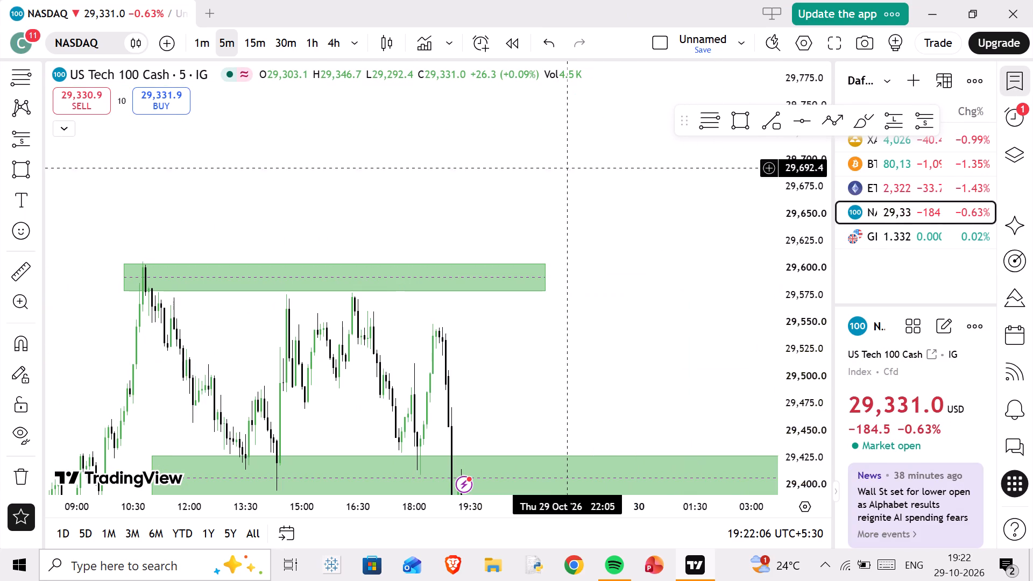
Delete the green NASDAQ zone spanning about 29,427 to 29,386.
{"action": "left_click_drag", "start_coordinate": [670, 260], "coordinate": [684, 115]}
{"action": "scroll", "coordinate": [671, 233], "scroll_direction": "up", "scroll_amount": 2}
{"action": "left_click_drag", "start_coordinate": [612, 249], "coordinate": [798, 130]}
{"action": "scroll", "coordinate": [645, 259], "scroll_direction": "down", "scroll_amount": 5}
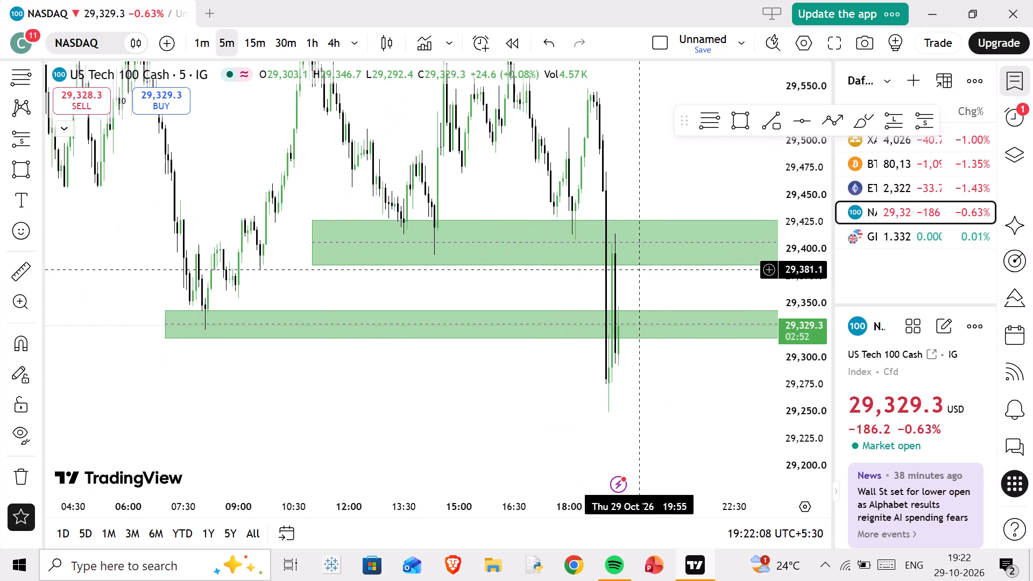
{"action": "left_click_drag", "start_coordinate": [601, 356], "coordinate": [382, 439]}
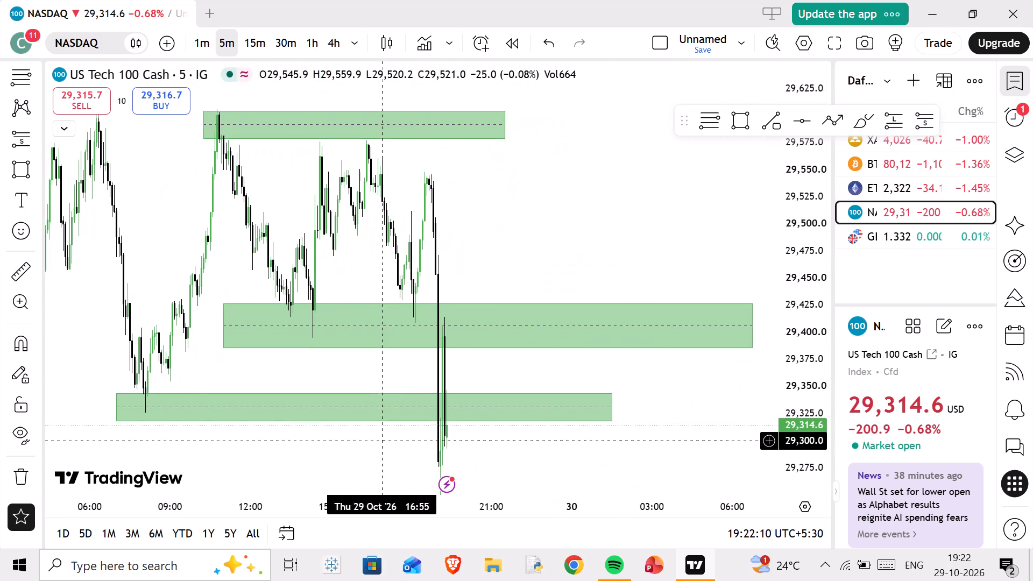
{"action": "left_click_drag", "start_coordinate": [382, 439], "coordinate": [381, 438]}
{"action": "scroll", "coordinate": [410, 354], "scroll_direction": "up", "scroll_amount": 2}
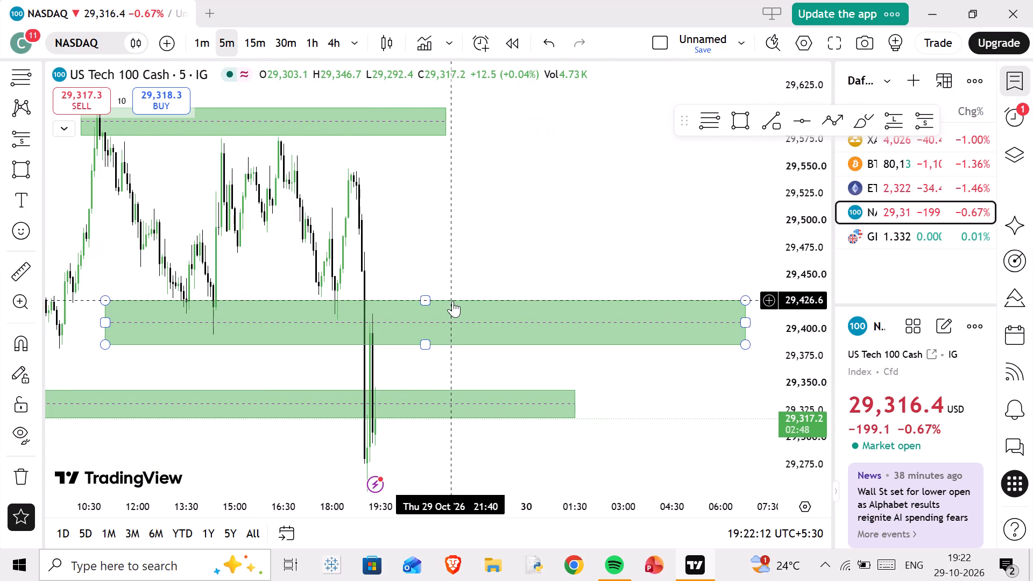
{"action": "left_click", "coordinate": [454, 298]}
{"action": "left_click", "coordinate": [639, 73]}
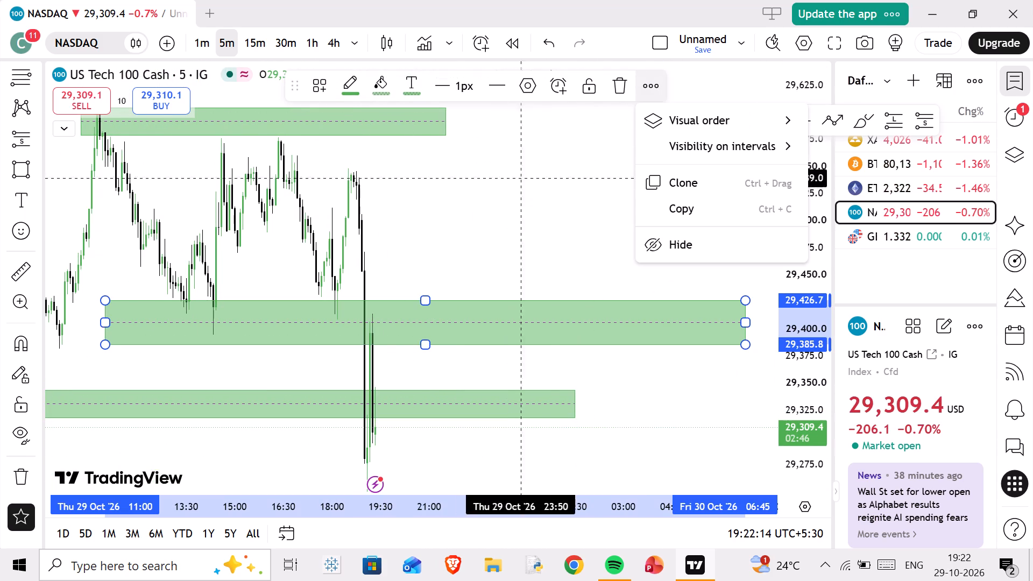
{"action": "left_click", "coordinate": [619, 90]}
Delete the lowest green NASDAQ zone, lying between about 29,340 and 29,317.
{"action": "left_click_drag", "start_coordinate": [489, 280], "coordinate": [752, 264]}
{"action": "scroll", "coordinate": [576, 340], "scroll_direction": "up", "scroll_amount": 4}
{"action": "scroll", "coordinate": [518, 398], "scroll_direction": "up", "scroll_amount": 3}
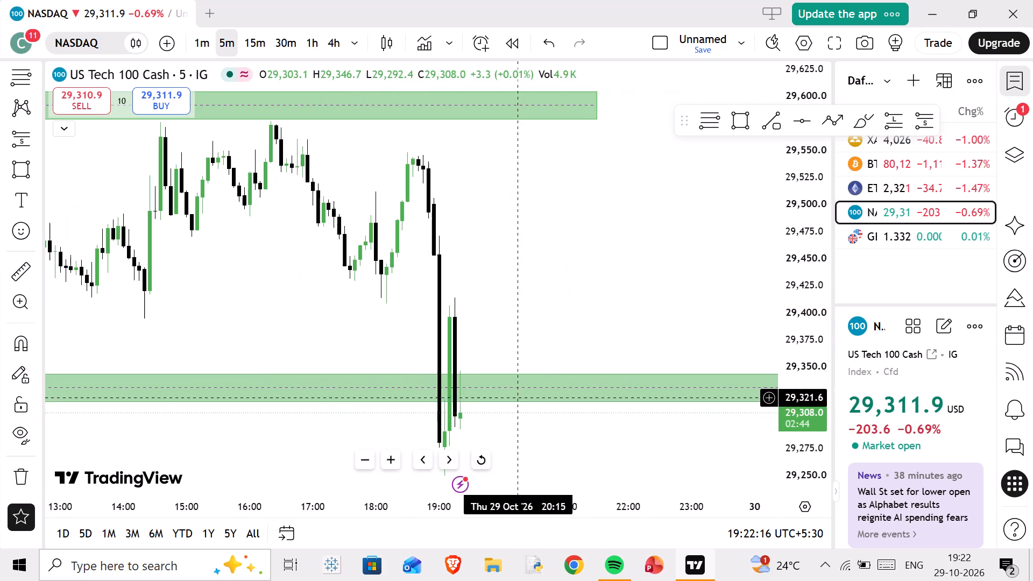
{"action": "left_click", "coordinate": [530, 373]}
{"action": "left_click", "coordinate": [620, 75]}
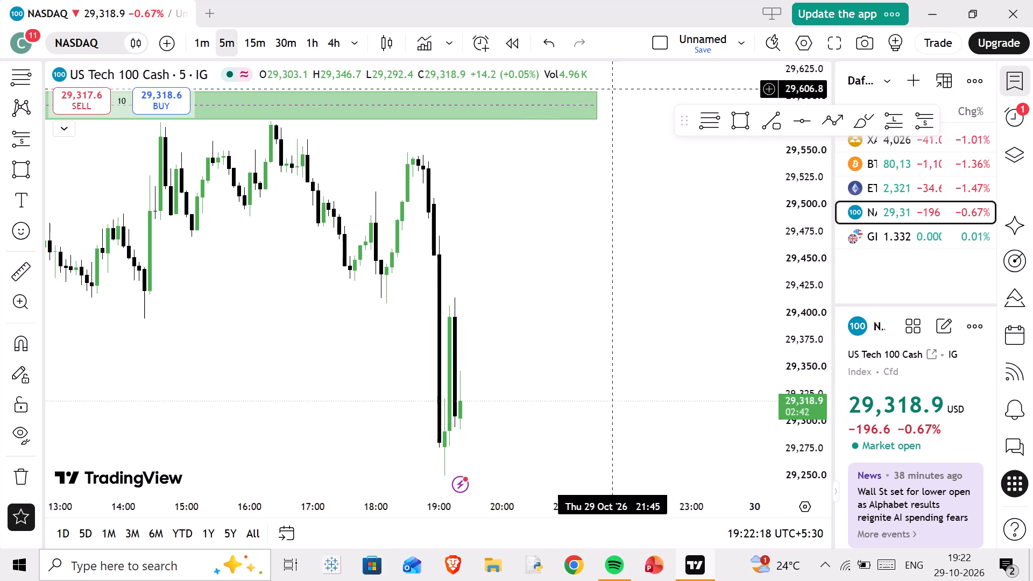
Close the watchlist and remove the one remaining drawing, the green zone near 29,600, from the NASDAQ chart.
{"action": "left_click_drag", "start_coordinate": [472, 189], "coordinate": [619, 505]}
{"action": "left_click", "coordinate": [597, 353]}
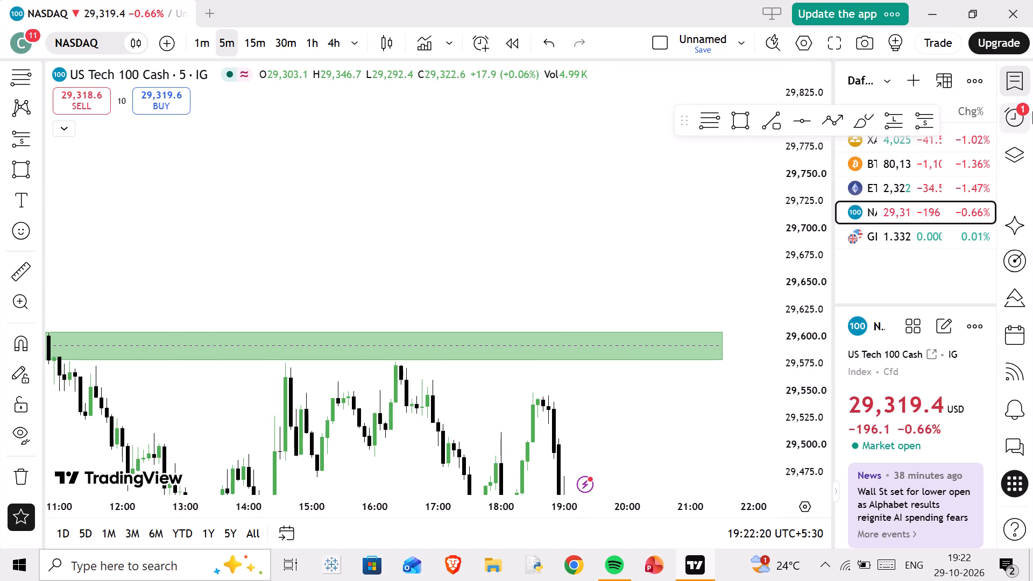
{"action": "left_click", "coordinate": [1017, 80]}
{"action": "left_click", "coordinate": [36, 472]}
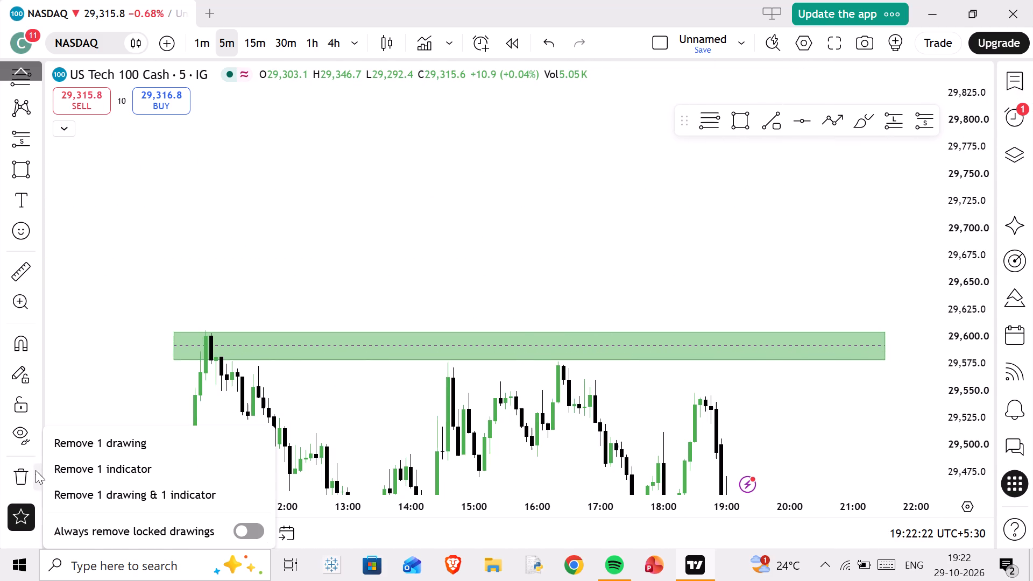
{"action": "left_click", "coordinate": [105, 444]}
Examine NASDAQ's 28 and 29 October price action on the 5-minute and 30-minute timeframes.
{"action": "scroll", "coordinate": [315, 349], "scroll_direction": "up", "scroll_amount": 3}
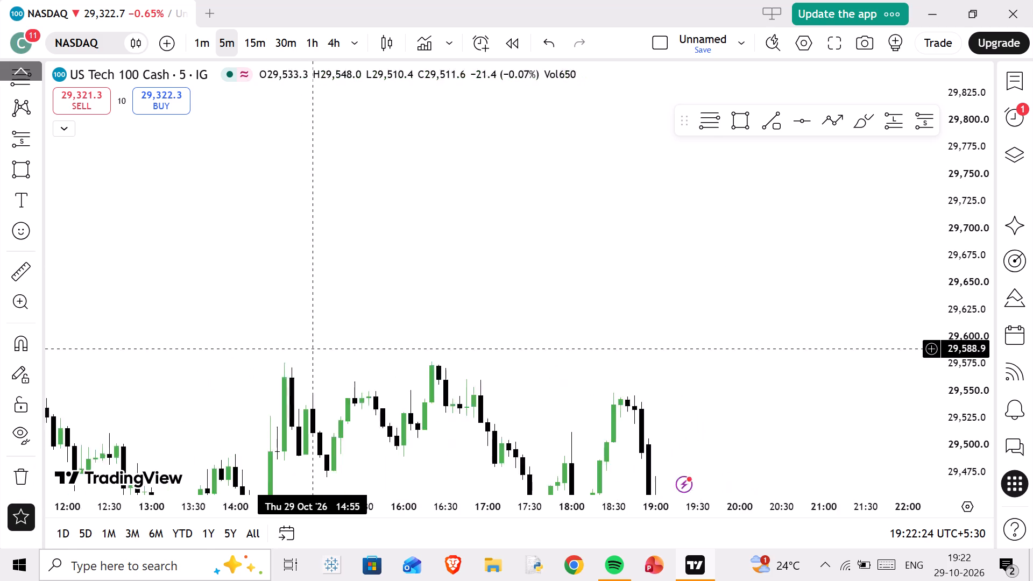
{"action": "scroll", "coordinate": [317, 347], "scroll_direction": "up", "scroll_amount": 1}
{"action": "left_click_drag", "start_coordinate": [315, 352], "coordinate": [361, 222]}
{"action": "scroll", "coordinate": [360, 230], "scroll_direction": "down", "scroll_amount": 4}
{"action": "left_click_drag", "start_coordinate": [449, 283], "coordinate": [437, 228]}
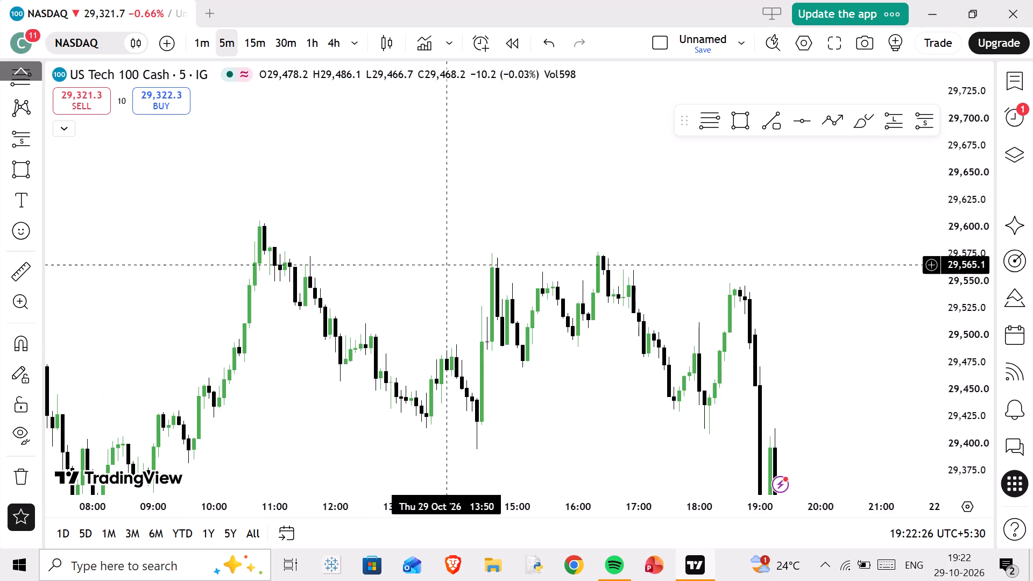
{"action": "left_click_drag", "start_coordinate": [437, 228], "coordinate": [416, 206]}
{"action": "left_click", "coordinate": [271, 47]}
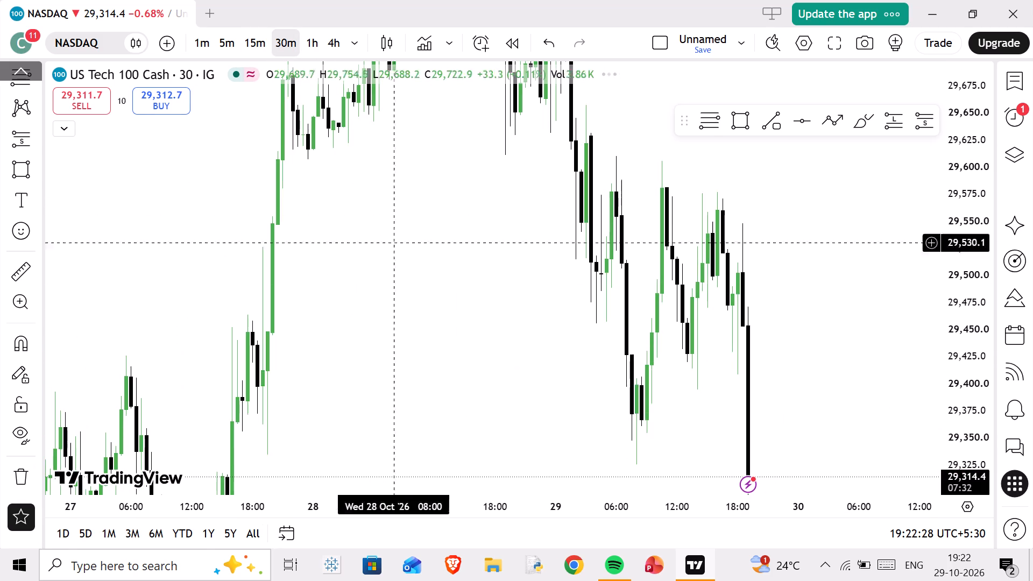
{"action": "scroll", "coordinate": [592, 349], "scroll_direction": "up", "scroll_amount": 3}
{"action": "scroll", "coordinate": [960, 304], "scroll_direction": "down", "scroll_amount": 12}
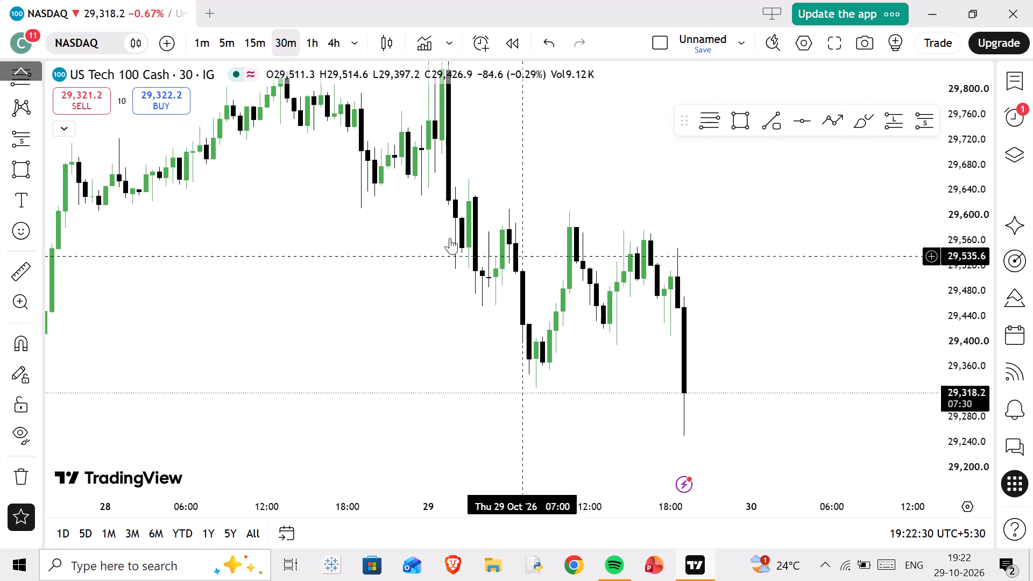
{"action": "scroll", "coordinate": [445, 238], "scroll_direction": "down", "scroll_amount": 3}
Examine NASDAQ's swings from 21 to 29 October on the 1-hour timeframe.
{"action": "left_click", "coordinate": [322, 45]}
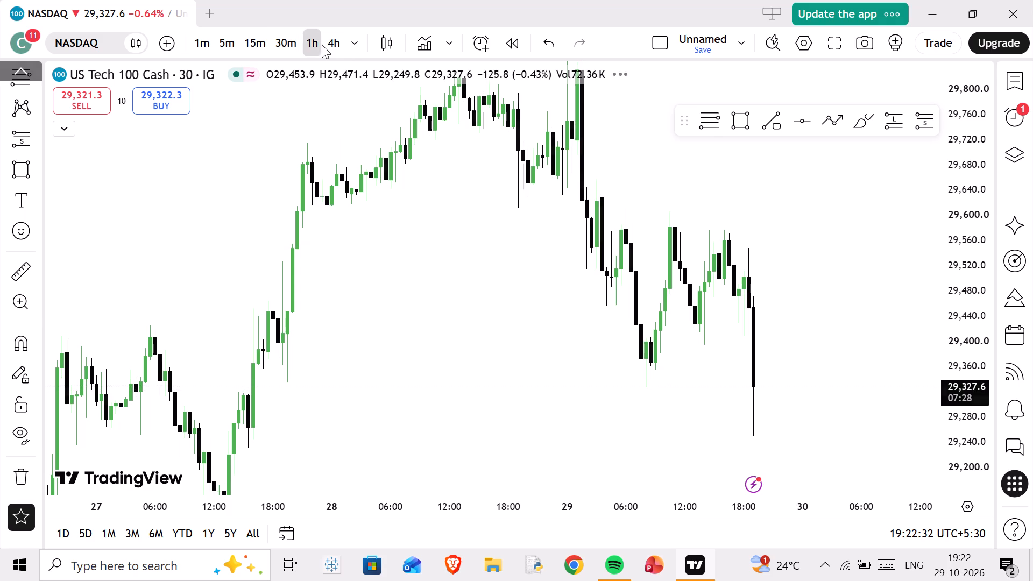
{"action": "scroll", "coordinate": [739, 268], "scroll_direction": "up", "scroll_amount": 2}
{"action": "left_click_drag", "start_coordinate": [797, 247], "coordinate": [741, 130]}
{"action": "scroll", "coordinate": [640, 300], "scroll_direction": "up", "scroll_amount": 1}
{"action": "scroll", "coordinate": [637, 339], "scroll_direction": "down", "scroll_amount": 2}
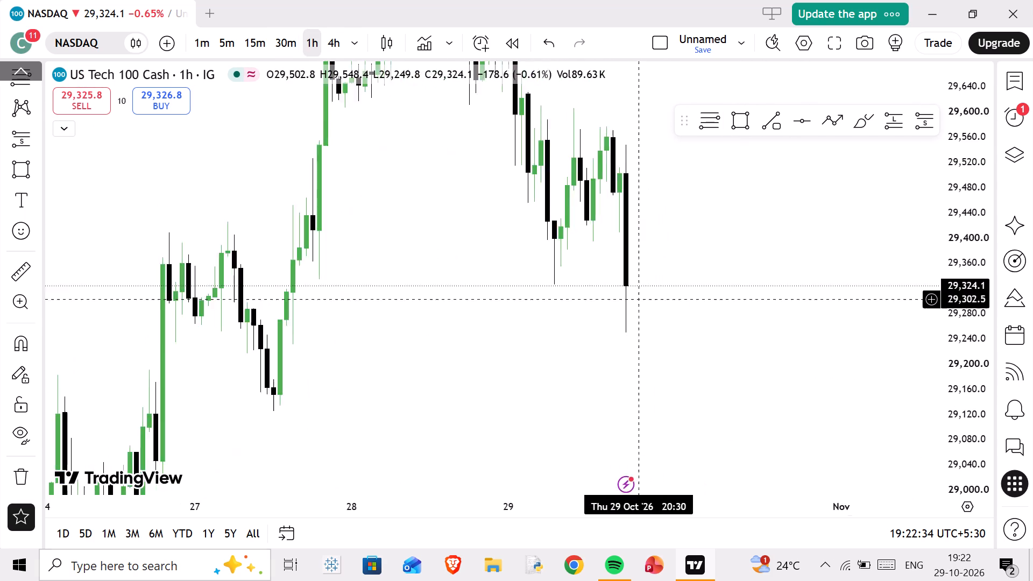
{"action": "scroll", "coordinate": [638, 331], "scroll_direction": "down", "scroll_amount": 2}
{"action": "left_click_drag", "start_coordinate": [627, 343], "coordinate": [671, 218]}
{"action": "scroll", "coordinate": [972, 310], "scroll_direction": "down", "scroll_amount": 7}
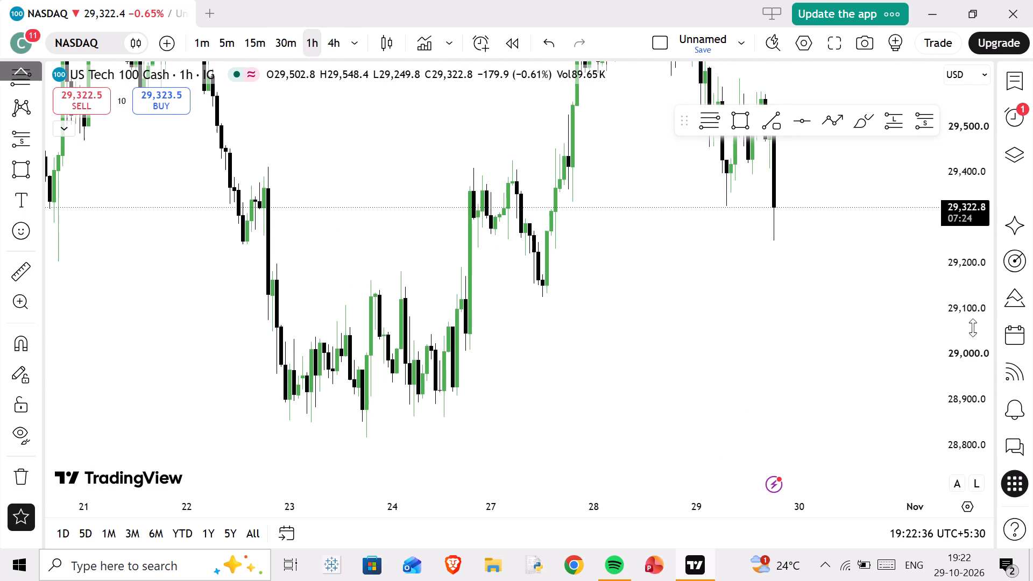
{"action": "scroll", "coordinate": [973, 328], "scroll_direction": "down", "scroll_amount": 3}
{"action": "left_click_drag", "start_coordinate": [460, 237], "coordinate": [670, 309]}
{"action": "scroll", "coordinate": [615, 331], "scroll_direction": "down", "scroll_amount": 4}
{"action": "left_click_drag", "start_coordinate": [826, 324], "coordinate": [183, 359]}
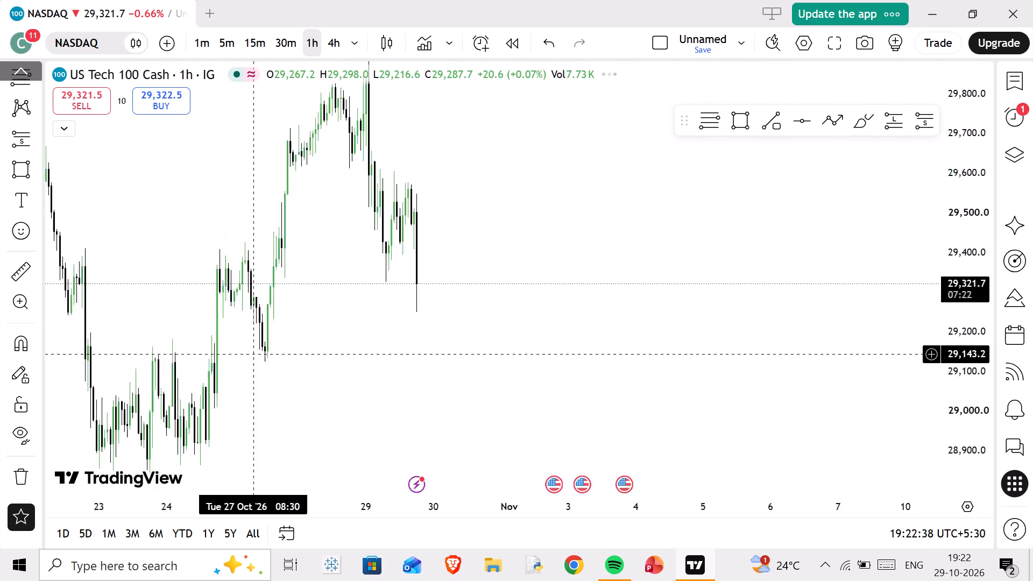
{"action": "left_click_drag", "start_coordinate": [183, 359], "coordinate": [368, 331]}
{"action": "scroll", "coordinate": [385, 339], "scroll_direction": "up", "scroll_amount": 5}
{"action": "left_click_drag", "start_coordinate": [369, 196], "coordinate": [674, 394]}
{"action": "scroll", "coordinate": [655, 251], "scroll_direction": "up", "scroll_amount": 2}
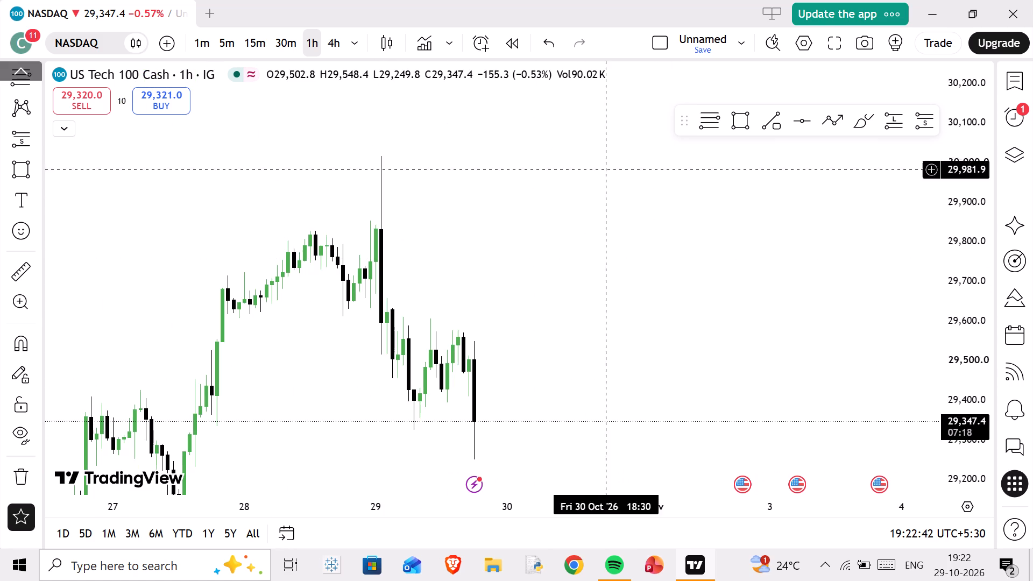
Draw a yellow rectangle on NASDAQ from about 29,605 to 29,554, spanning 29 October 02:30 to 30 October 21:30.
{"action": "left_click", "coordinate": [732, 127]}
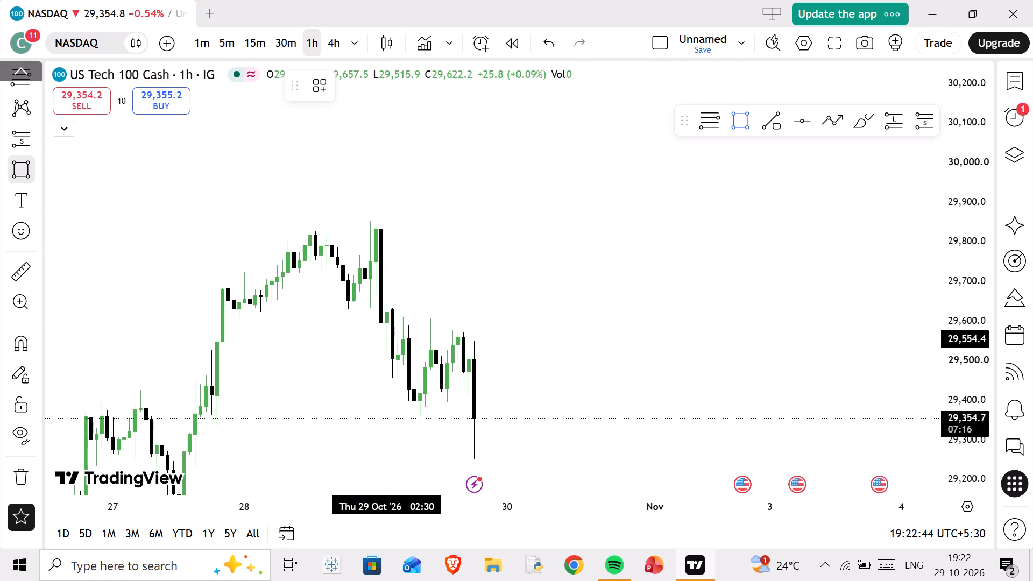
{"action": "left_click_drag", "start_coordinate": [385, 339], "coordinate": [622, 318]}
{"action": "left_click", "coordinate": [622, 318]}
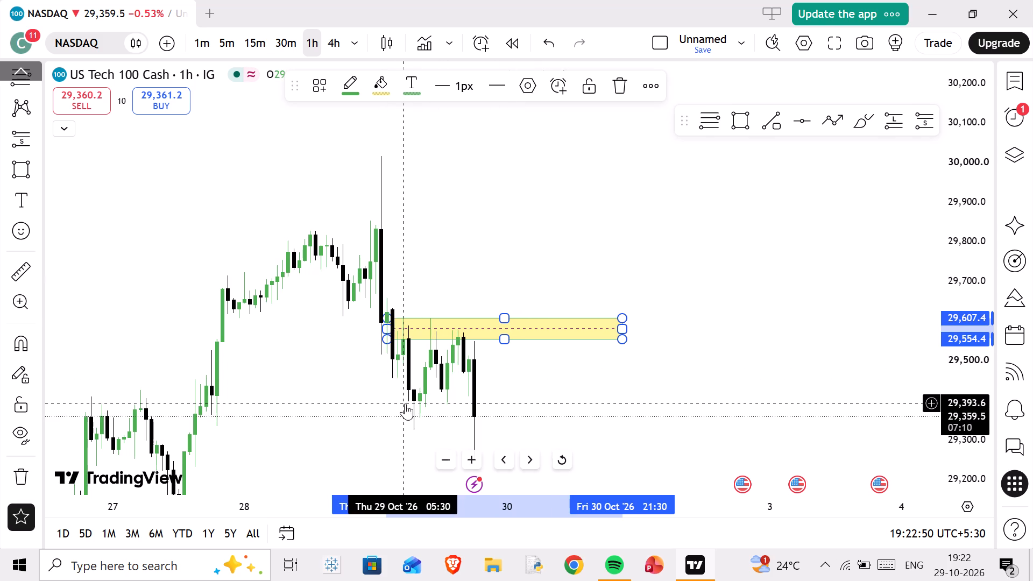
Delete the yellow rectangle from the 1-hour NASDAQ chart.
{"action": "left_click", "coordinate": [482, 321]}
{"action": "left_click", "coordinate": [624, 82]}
Bring up the 1-hour XAUUSD chart from the watchlist, checking the BTCUSD chart along the way.
{"action": "left_click_drag", "start_coordinate": [436, 279], "coordinate": [701, 159]}
{"action": "left_click", "coordinate": [1032, 83]}
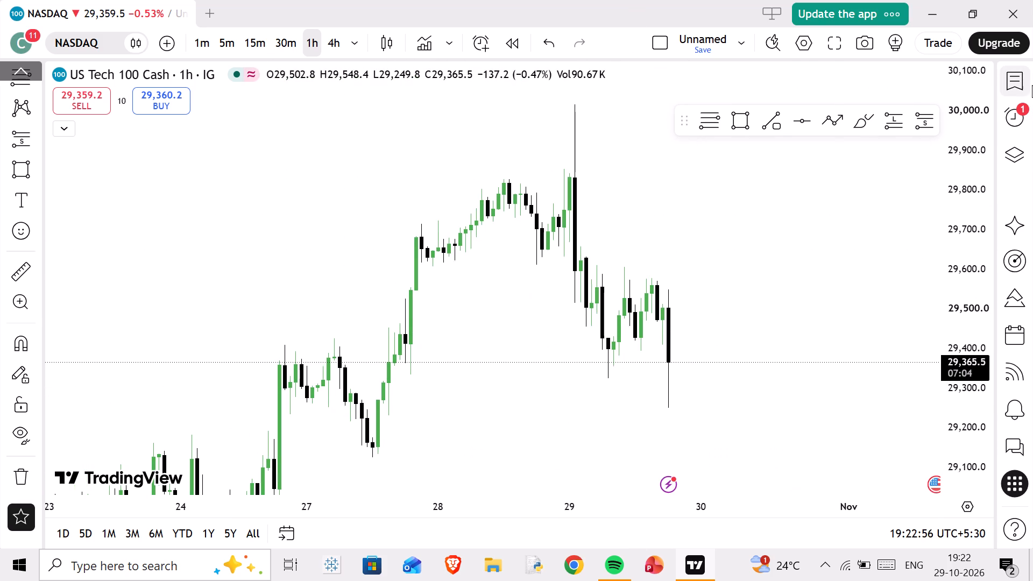
{"action": "left_click", "coordinate": [922, 148]}
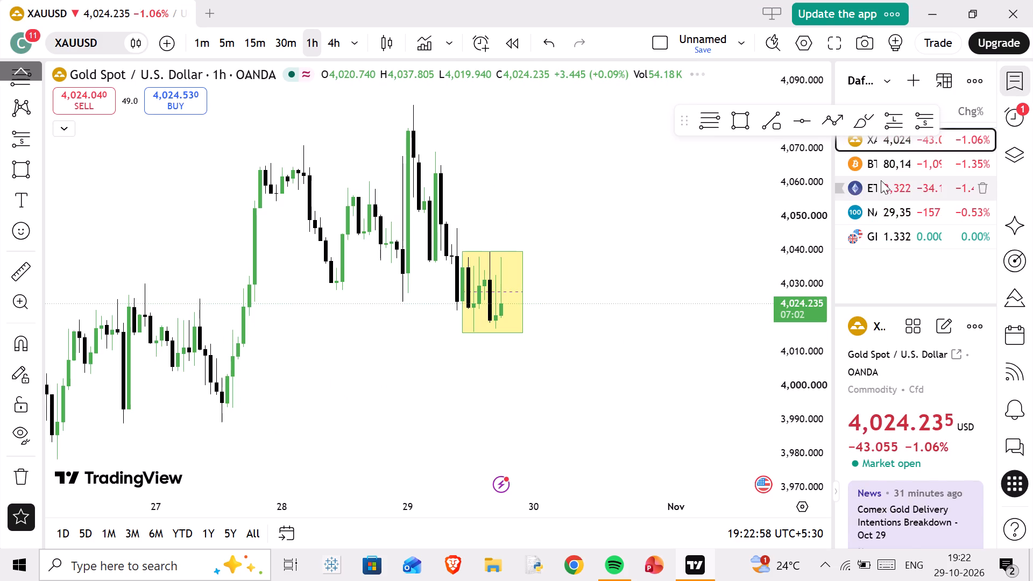
{"action": "left_click", "coordinate": [880, 169]}
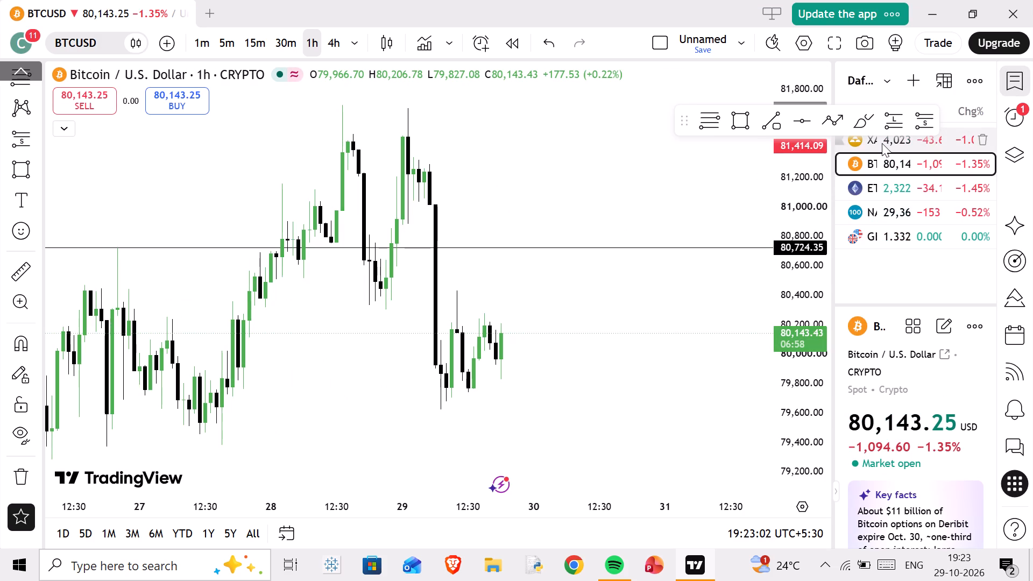
{"action": "left_click", "coordinate": [882, 143]}
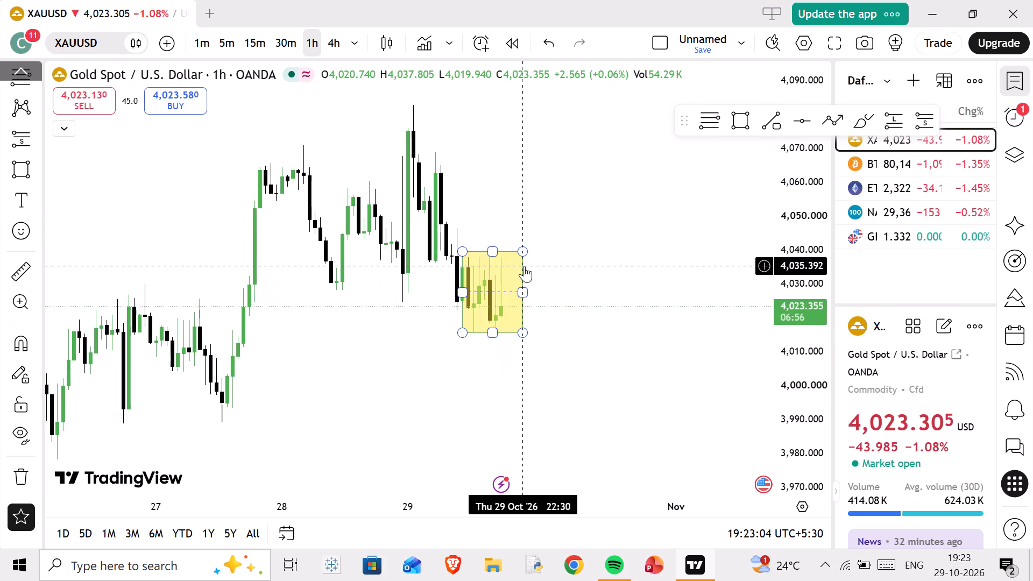
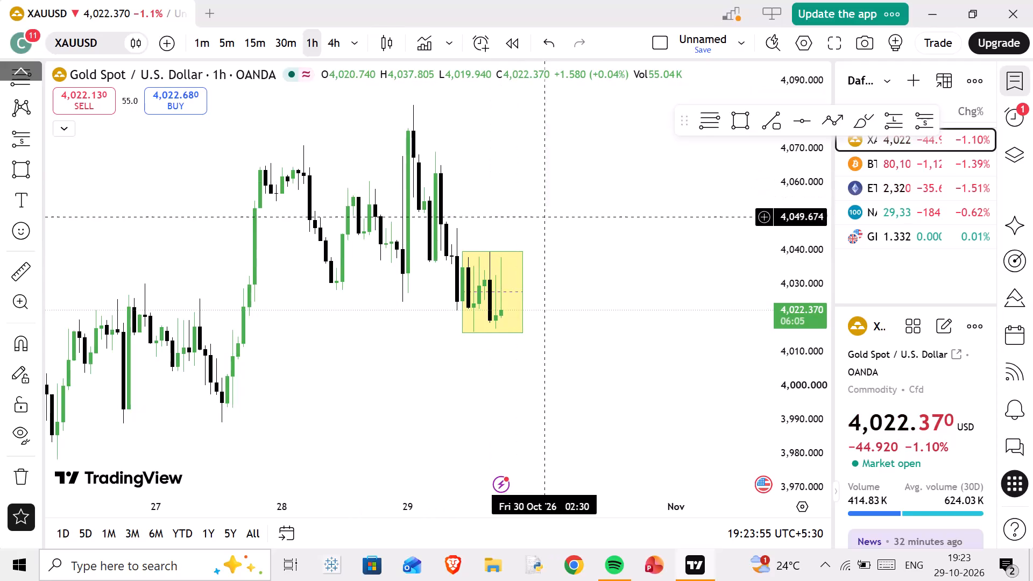
Examine XAUUSD's recent swings and the yellow zone on the 15-minute timeframe and again on the 1-hour timeframe.
{"action": "scroll", "coordinate": [597, 289], "scroll_direction": "up", "scroll_amount": 2}
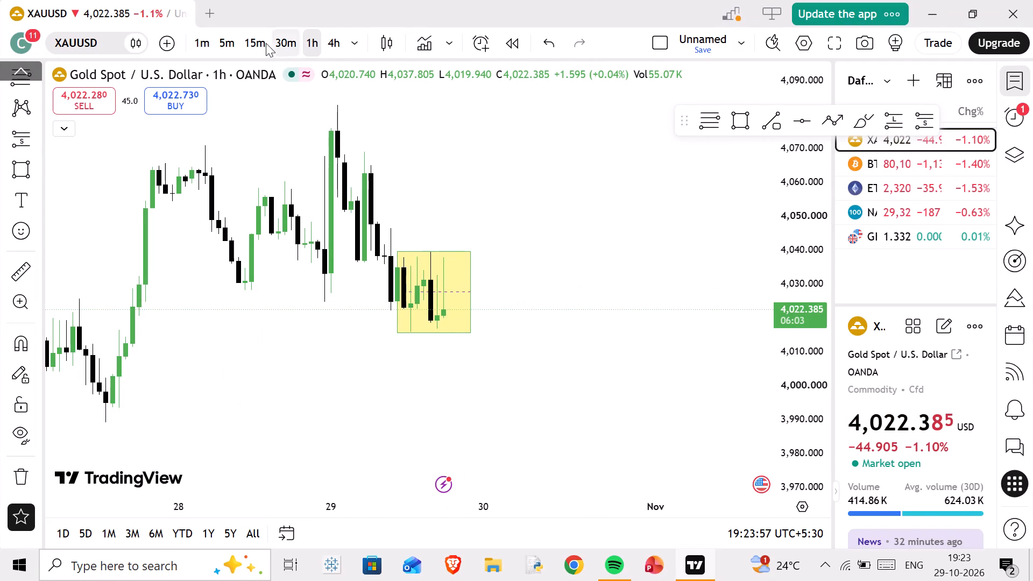
{"action": "left_click", "coordinate": [266, 43]}
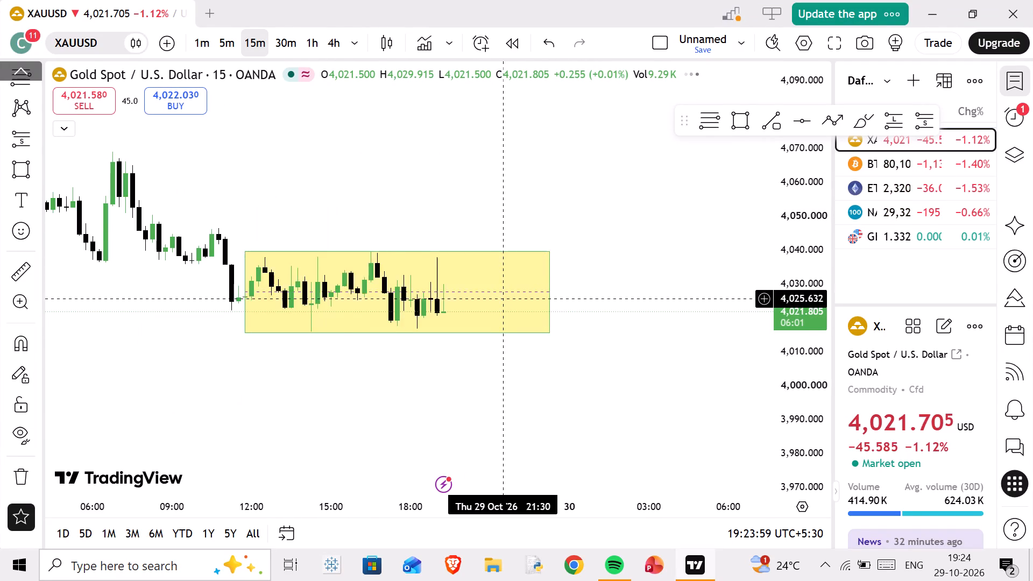
{"action": "scroll", "coordinate": [502, 301], "scroll_direction": "down", "scroll_amount": 2}
{"action": "scroll", "coordinate": [326, 320], "scroll_direction": "down", "scroll_amount": 1}
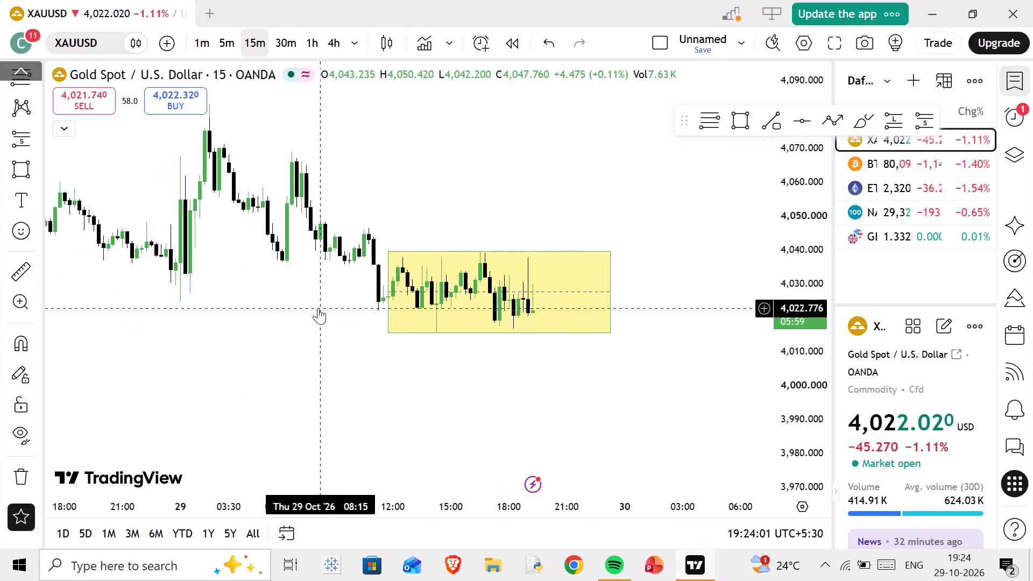
{"action": "left_click_drag", "start_coordinate": [285, 298], "coordinate": [400, 306]}
{"action": "scroll", "coordinate": [400, 309], "scroll_direction": "down", "scroll_amount": 6}
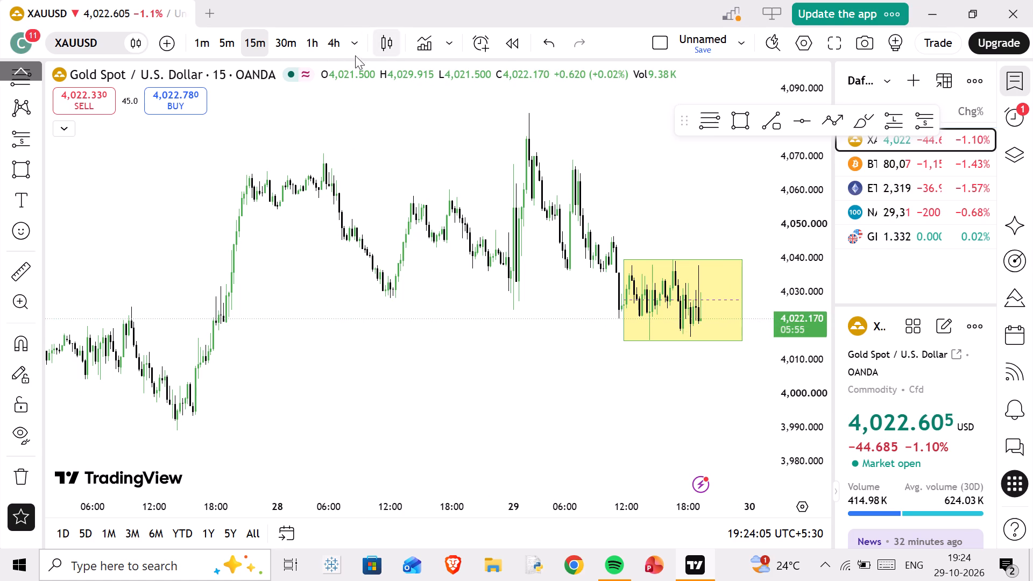
{"action": "left_click", "coordinate": [307, 44]}
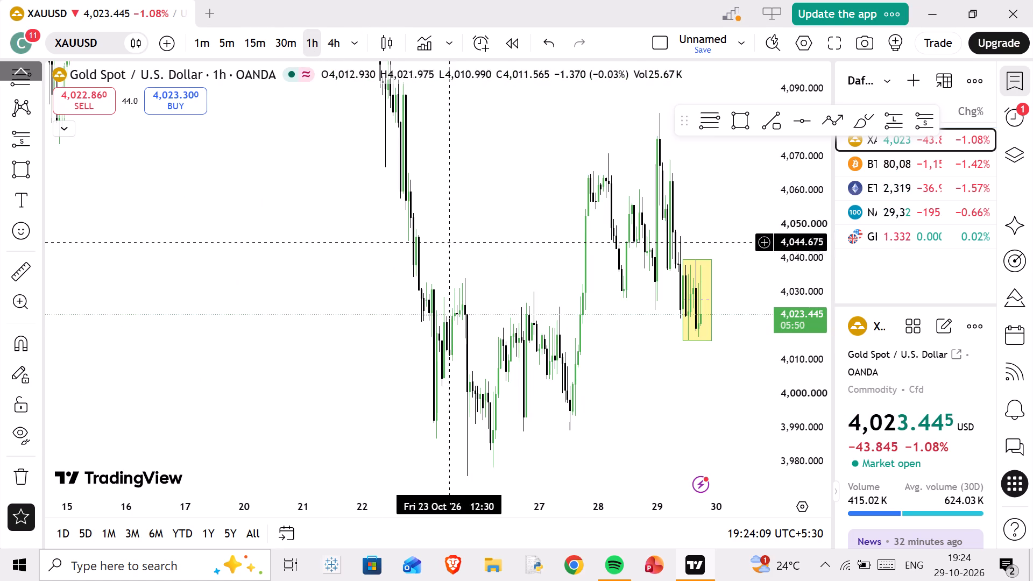
{"action": "scroll", "coordinate": [625, 287], "scroll_direction": "up", "scroll_amount": 5}
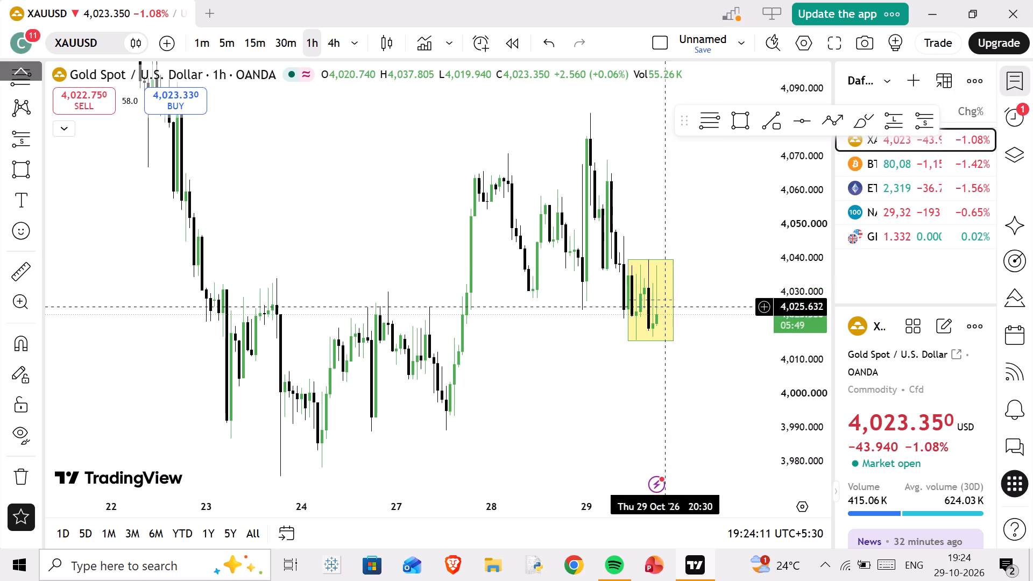
{"action": "left_click_drag", "start_coordinate": [736, 206], "coordinate": [554, 217]}
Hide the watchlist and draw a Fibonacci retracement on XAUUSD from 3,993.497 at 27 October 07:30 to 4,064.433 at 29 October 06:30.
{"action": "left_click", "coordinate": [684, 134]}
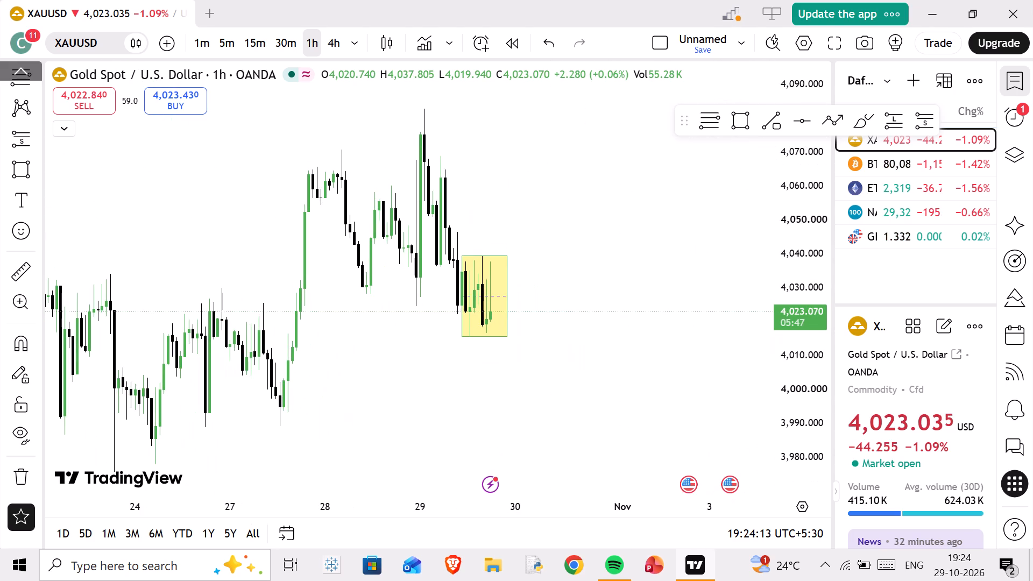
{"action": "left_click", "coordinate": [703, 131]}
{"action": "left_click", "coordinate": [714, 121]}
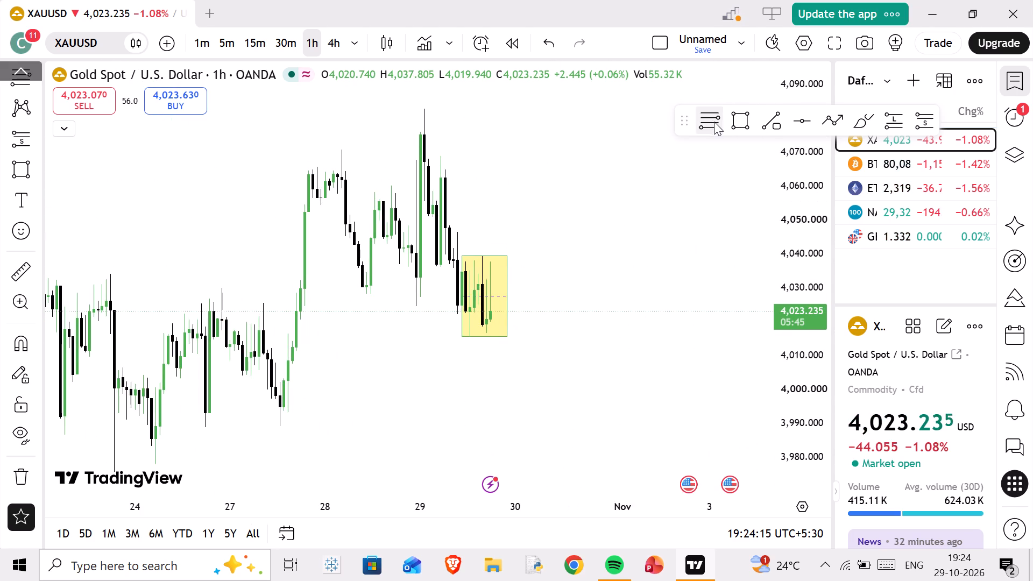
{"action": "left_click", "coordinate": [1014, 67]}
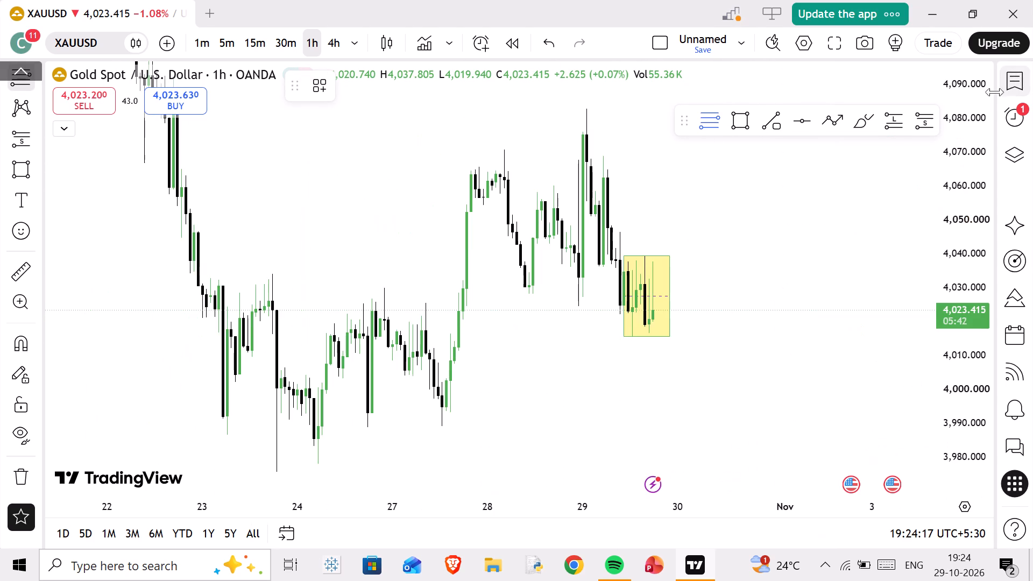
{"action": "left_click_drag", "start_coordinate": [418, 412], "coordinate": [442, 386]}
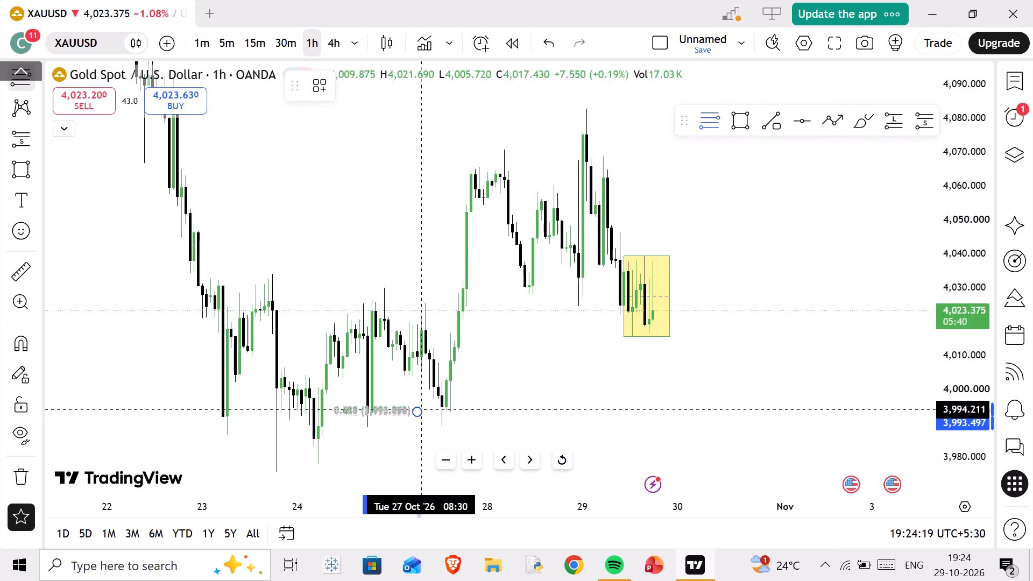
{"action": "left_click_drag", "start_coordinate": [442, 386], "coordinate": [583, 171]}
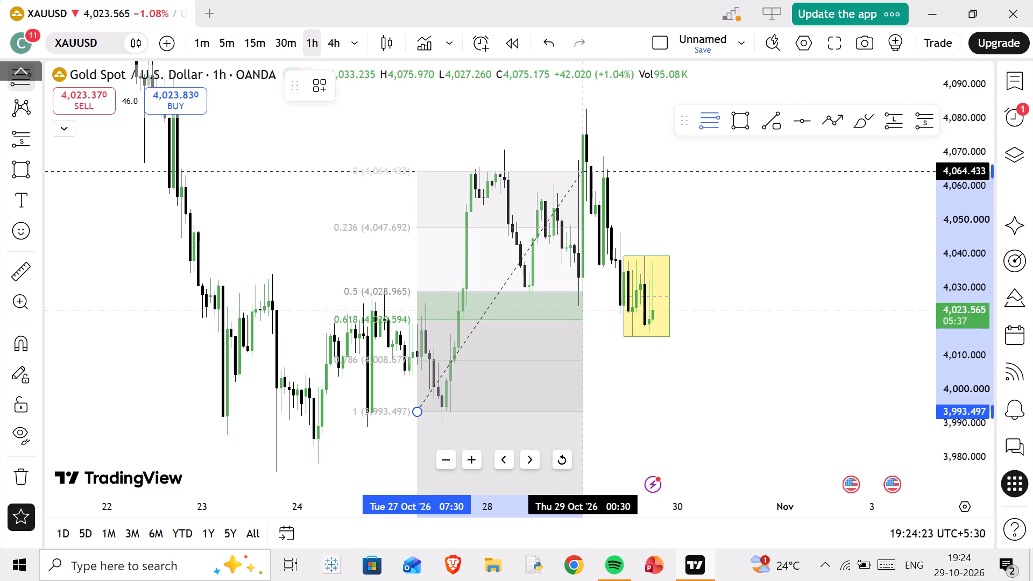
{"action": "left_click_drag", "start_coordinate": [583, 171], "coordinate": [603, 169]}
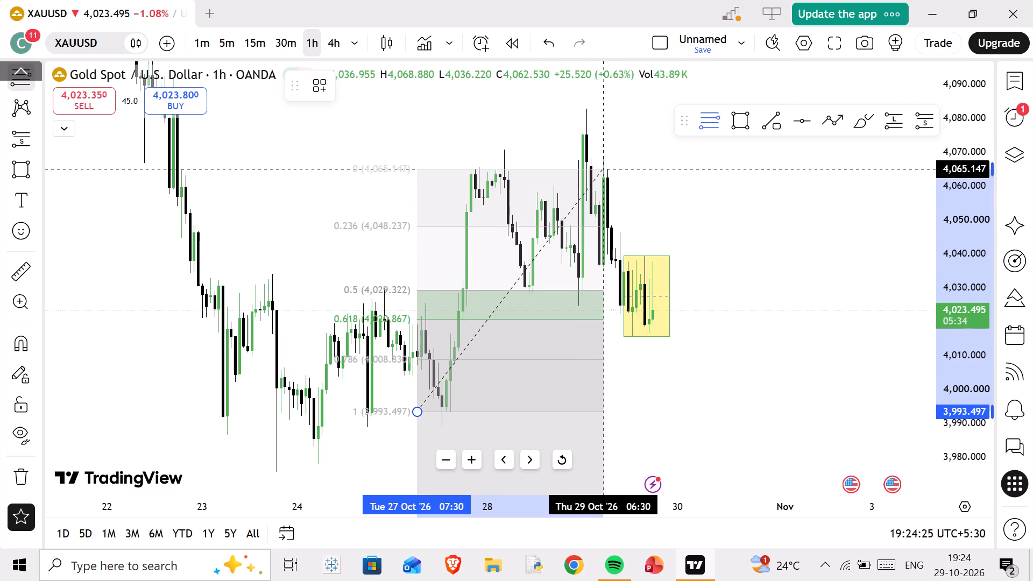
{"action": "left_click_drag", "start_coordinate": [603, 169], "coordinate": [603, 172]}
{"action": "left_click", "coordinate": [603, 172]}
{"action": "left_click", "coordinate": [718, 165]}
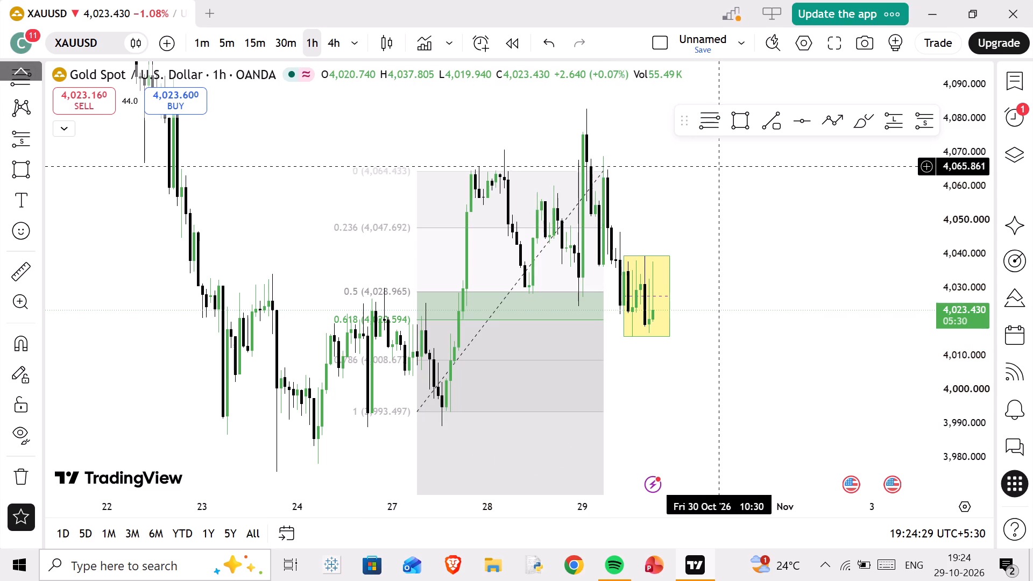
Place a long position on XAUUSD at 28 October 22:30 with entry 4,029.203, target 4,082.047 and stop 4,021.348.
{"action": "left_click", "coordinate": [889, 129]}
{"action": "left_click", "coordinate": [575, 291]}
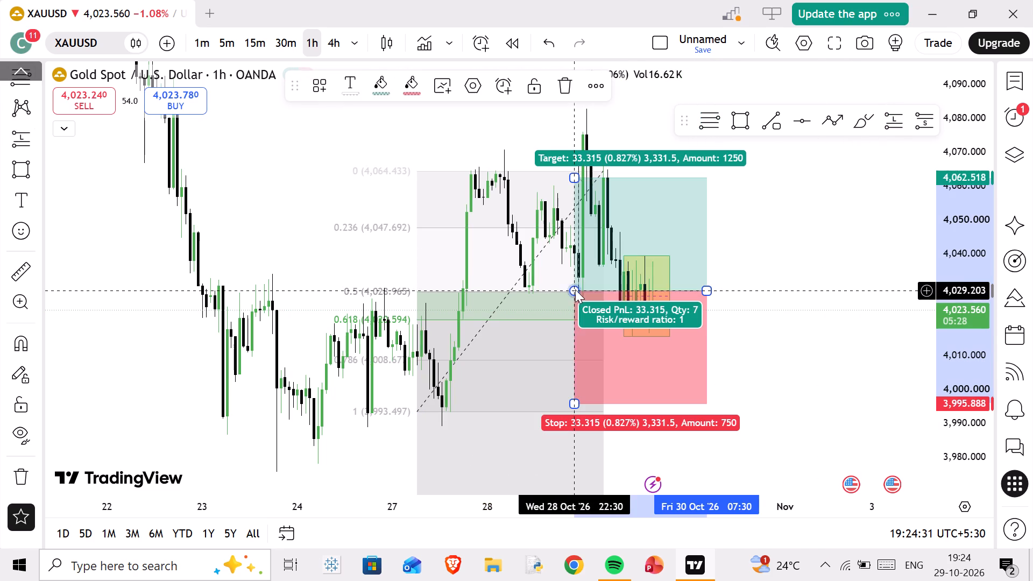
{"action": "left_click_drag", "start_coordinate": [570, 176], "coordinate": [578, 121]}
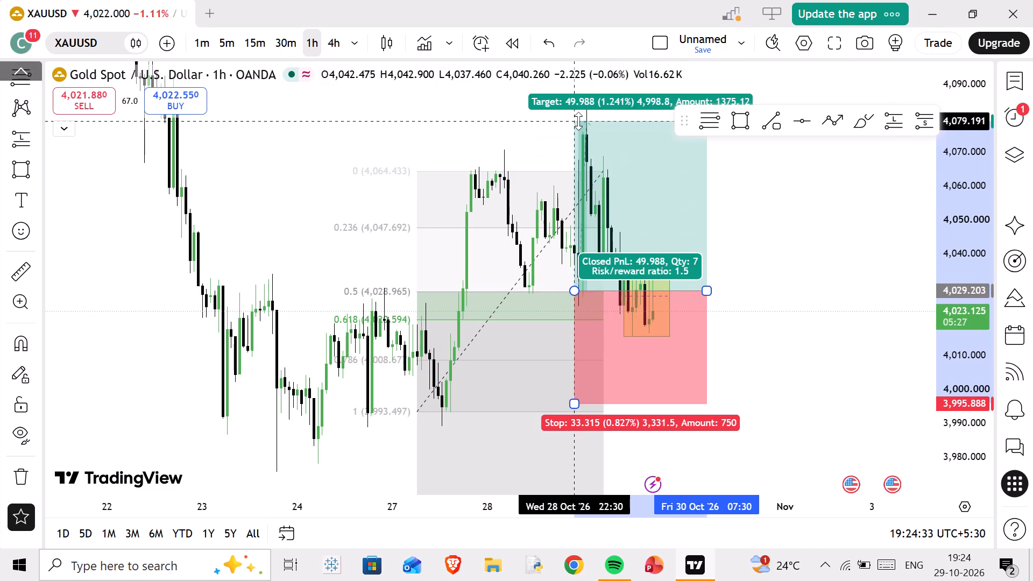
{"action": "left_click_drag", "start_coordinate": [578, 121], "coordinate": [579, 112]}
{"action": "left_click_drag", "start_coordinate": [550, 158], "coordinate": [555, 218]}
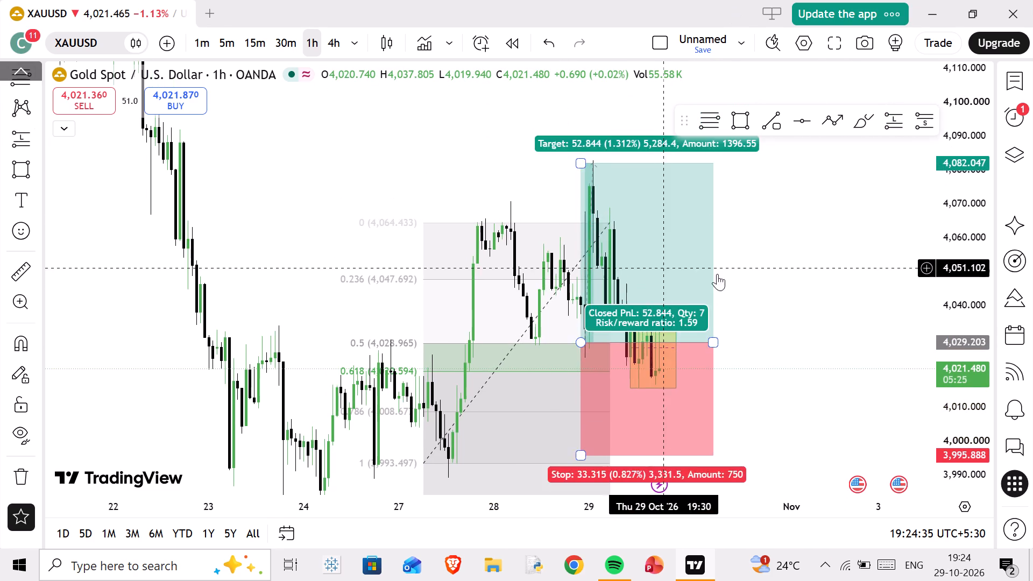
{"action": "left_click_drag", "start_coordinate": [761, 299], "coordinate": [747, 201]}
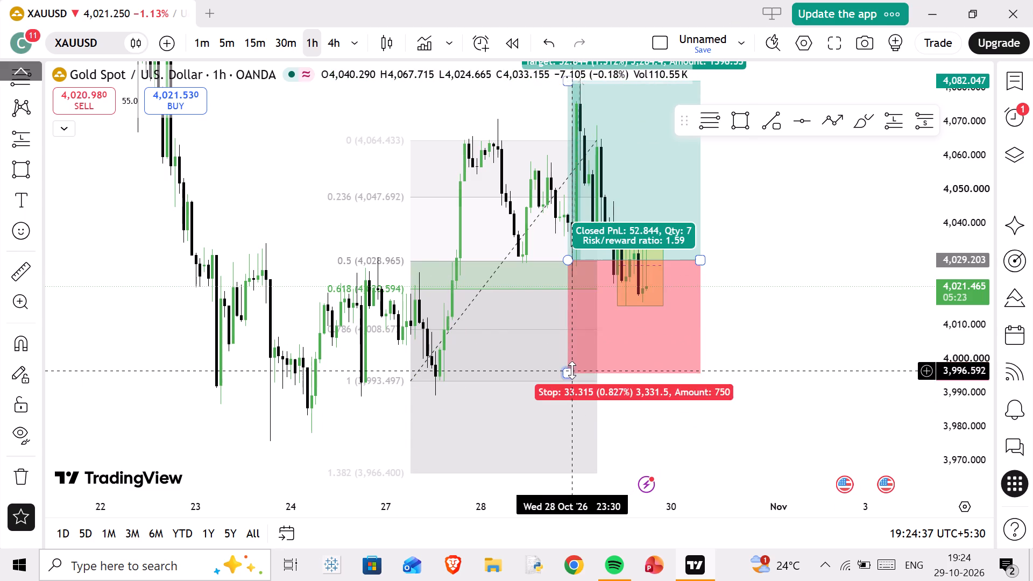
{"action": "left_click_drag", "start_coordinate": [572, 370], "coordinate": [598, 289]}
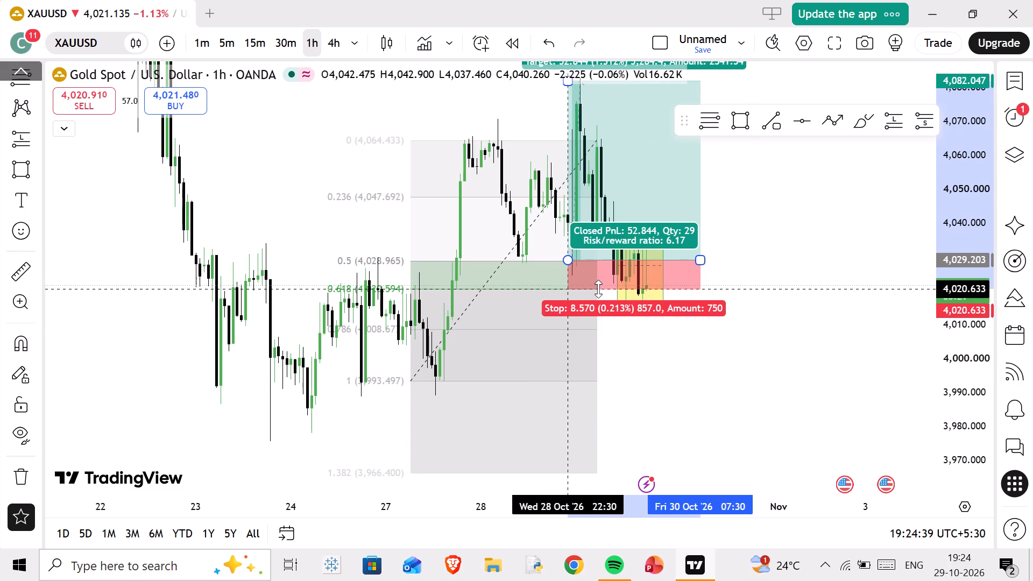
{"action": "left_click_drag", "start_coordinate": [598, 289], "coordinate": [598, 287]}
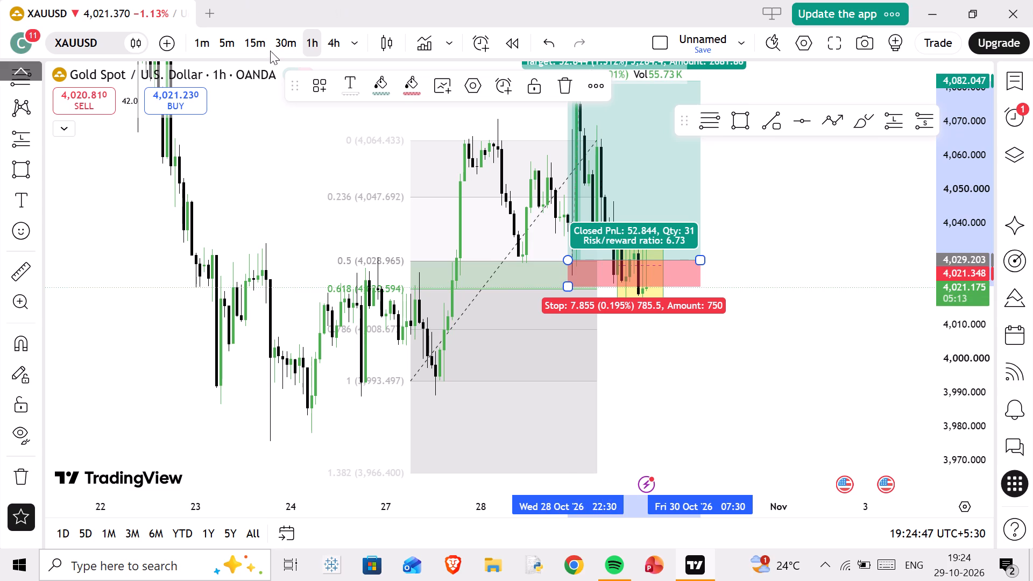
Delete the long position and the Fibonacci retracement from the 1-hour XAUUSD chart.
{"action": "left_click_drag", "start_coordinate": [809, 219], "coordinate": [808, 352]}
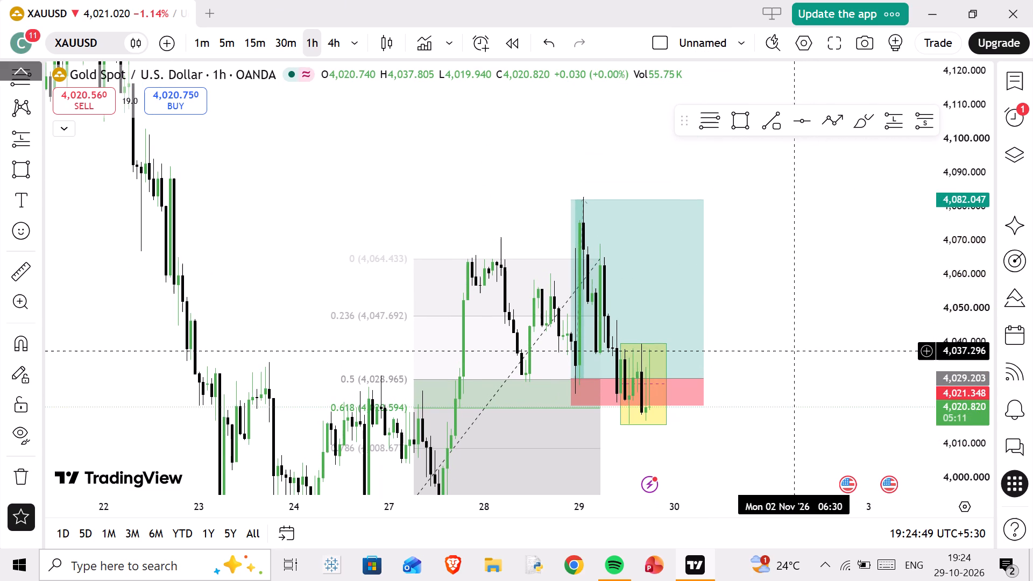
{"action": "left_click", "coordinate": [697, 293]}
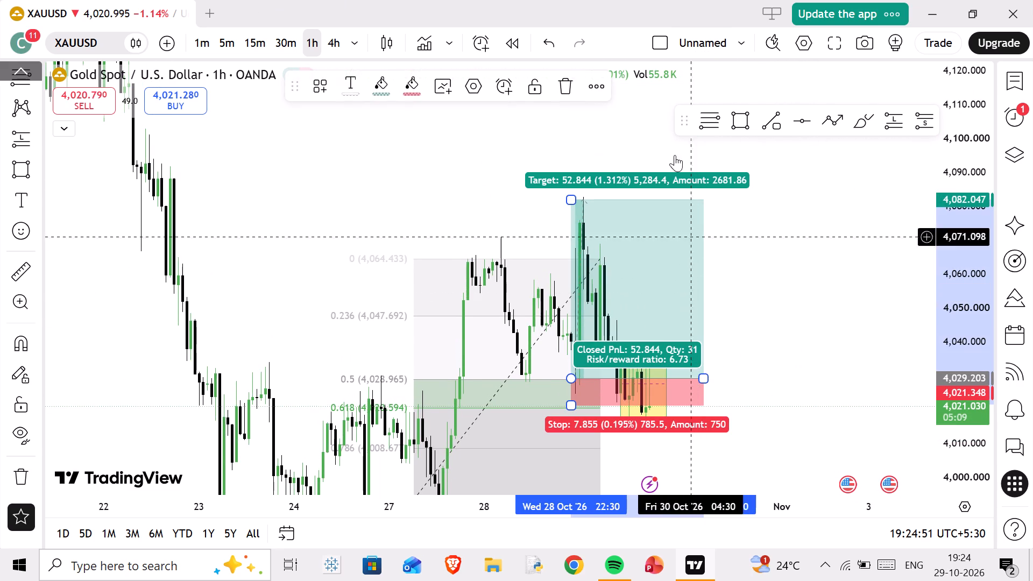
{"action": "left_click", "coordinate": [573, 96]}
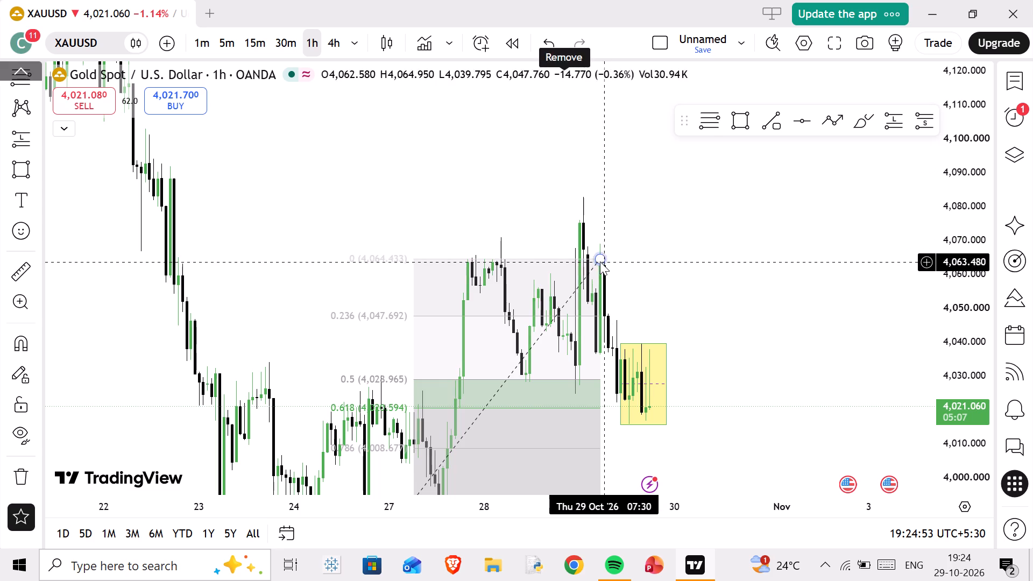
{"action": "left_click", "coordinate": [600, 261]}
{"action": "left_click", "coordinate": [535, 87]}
Place a long position from 28 October 22:30 to 29 October 08:30 with entry 4,029.679, target 4,082.285 and stop 4,023.966.
{"action": "left_click_drag", "start_coordinate": [643, 273], "coordinate": [689, 195]}
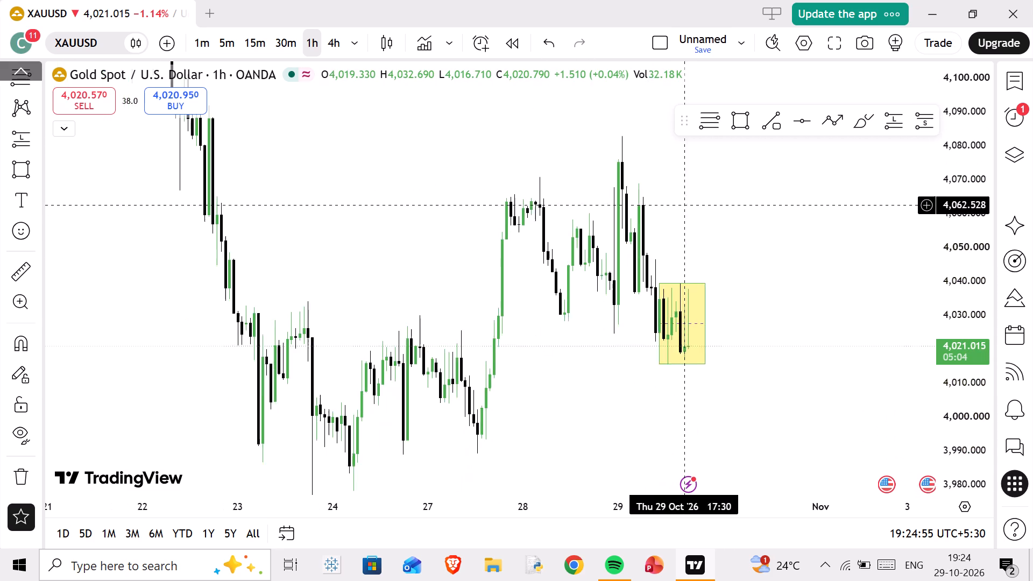
{"action": "left_click_drag", "start_coordinate": [689, 195], "coordinate": [689, 189]}
{"action": "scroll", "coordinate": [247, 192], "scroll_direction": "up", "scroll_amount": 1}
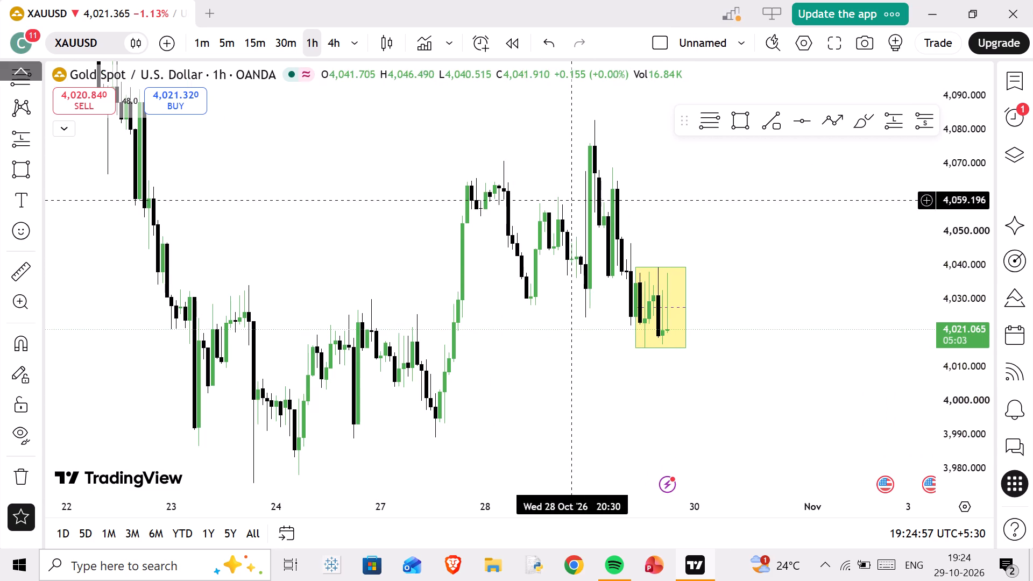
{"action": "left_click", "coordinate": [885, 123]}
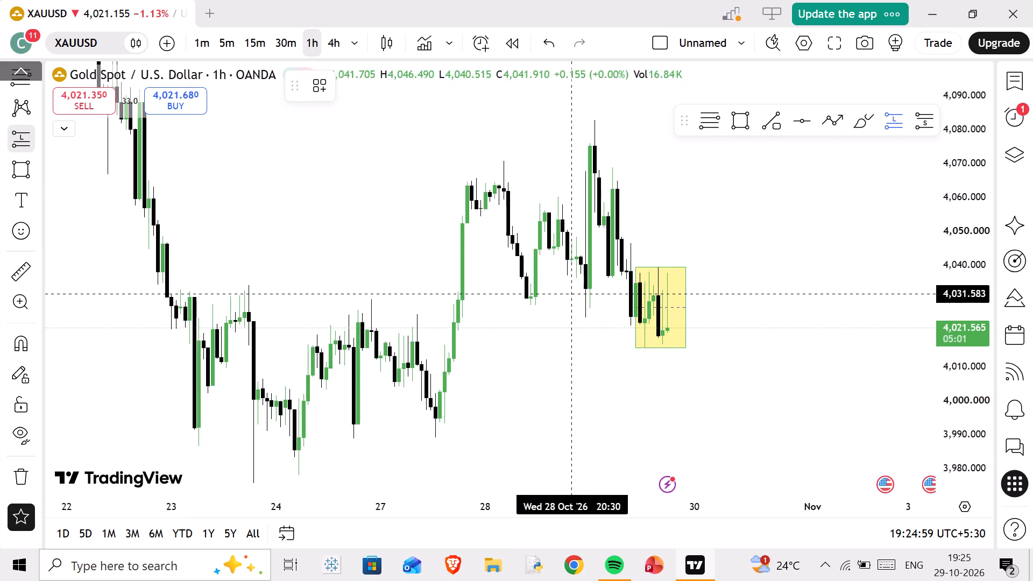
{"action": "left_click", "coordinate": [583, 300]}
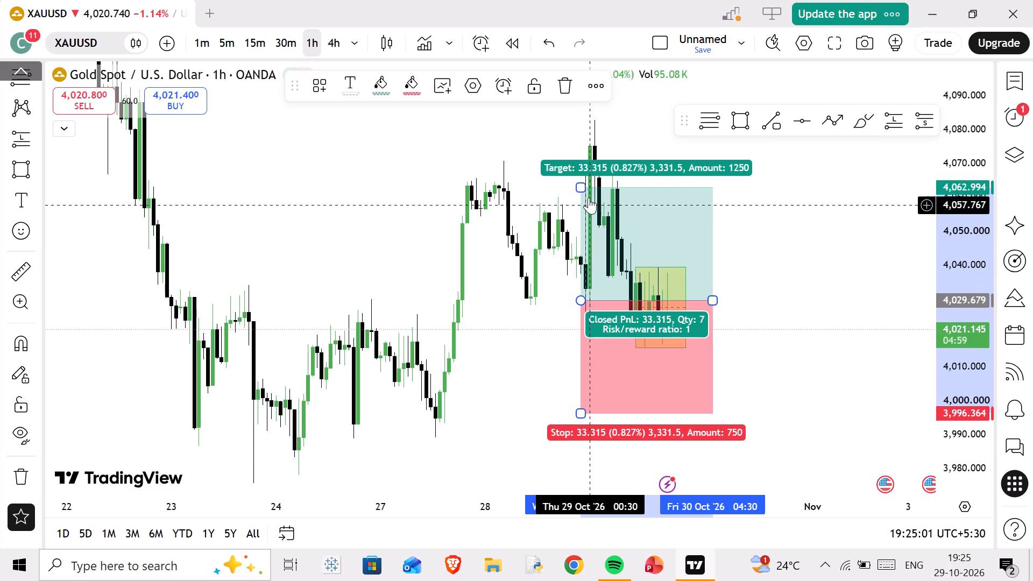
{"action": "left_click_drag", "start_coordinate": [583, 183], "coordinate": [586, 123]}
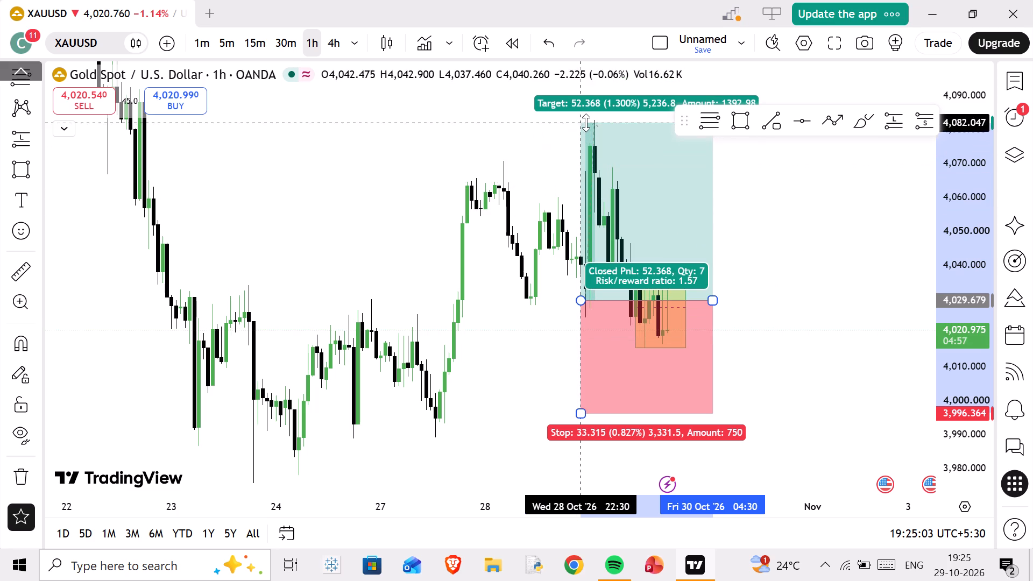
{"action": "left_click_drag", "start_coordinate": [586, 123], "coordinate": [586, 122]}
{"action": "left_click_drag", "start_coordinate": [709, 299], "coordinate": [627, 285]}
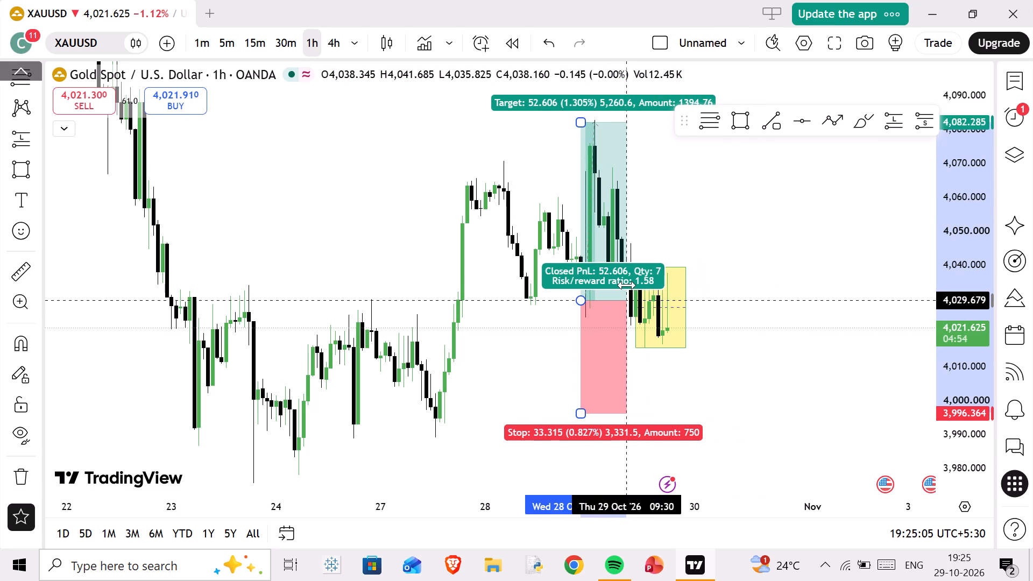
{"action": "left_click_drag", "start_coordinate": [627, 285], "coordinate": [622, 285]}
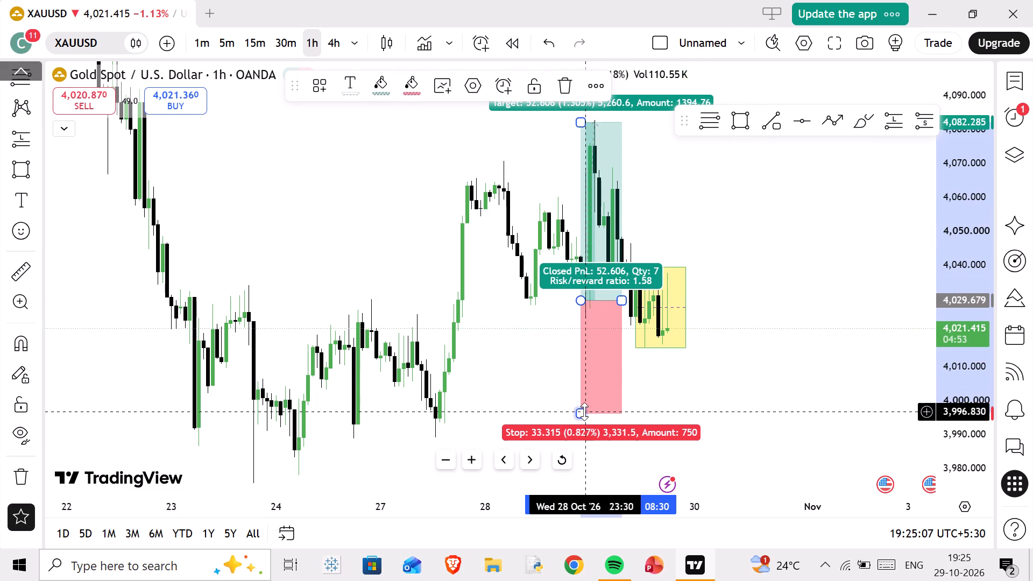
{"action": "left_click_drag", "start_coordinate": [584, 412], "coordinate": [605, 320]}
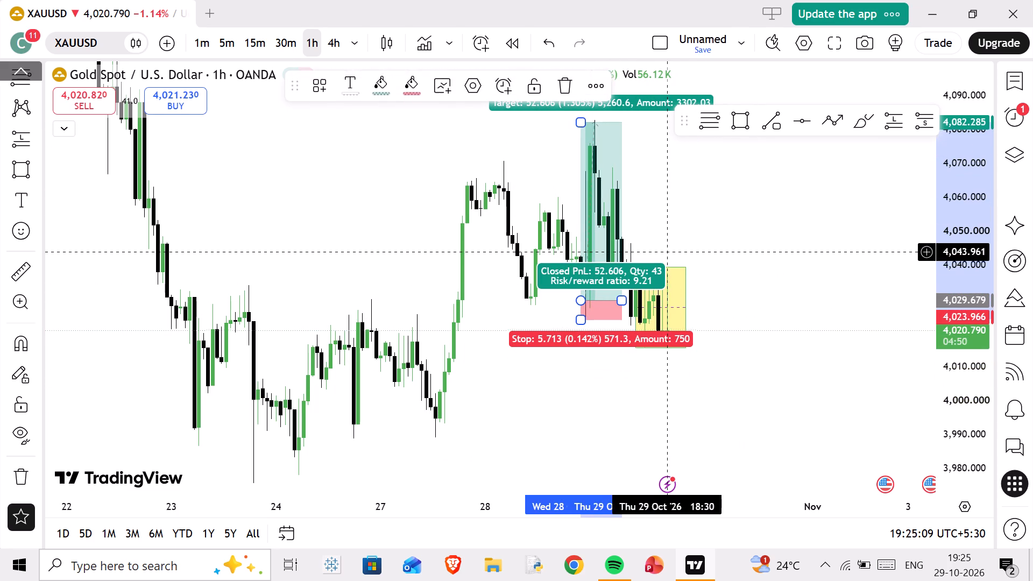
{"action": "left_click", "coordinate": [671, 241]}
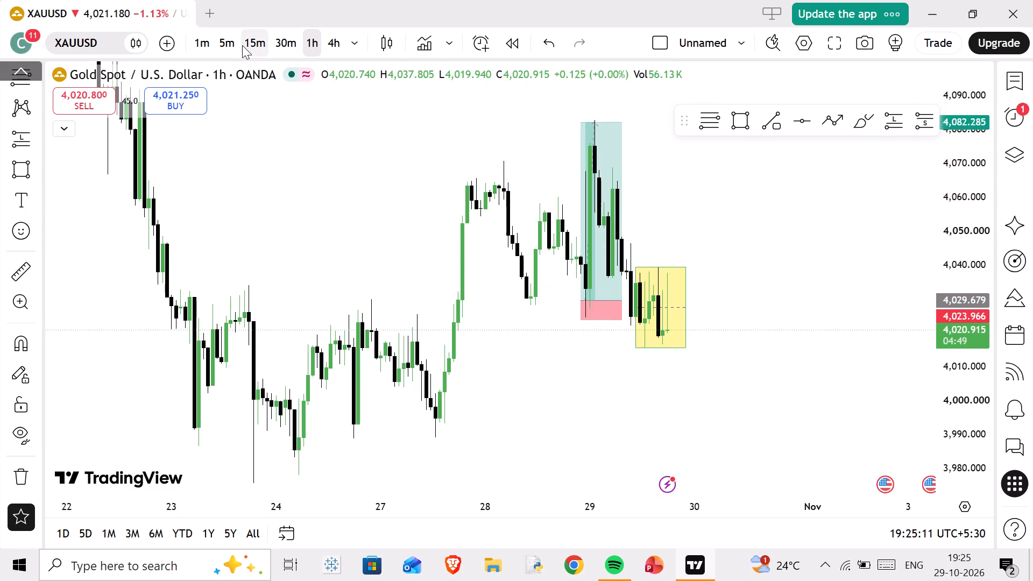
Switch XAUUSD to the 5-minute timeframe and shorten the long position so it ends just after the 29 October peak.
{"action": "left_click", "coordinate": [235, 45]}
{"action": "scroll", "coordinate": [628, 356], "scroll_direction": "down", "scroll_amount": 7}
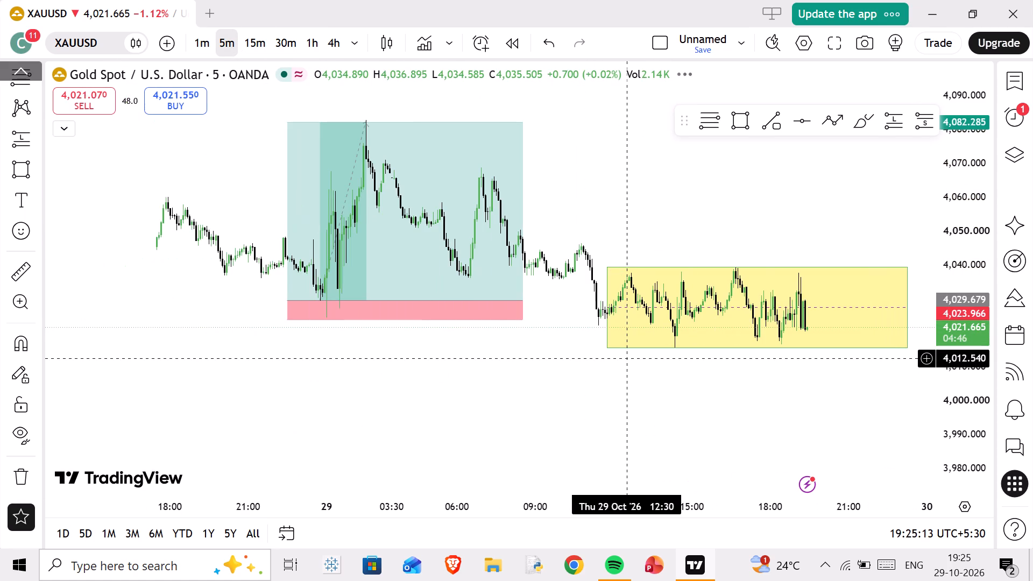
{"action": "left_click_drag", "start_coordinate": [423, 369], "coordinate": [687, 436]}
{"action": "scroll", "coordinate": [674, 430], "scroll_direction": "up", "scroll_amount": 4}
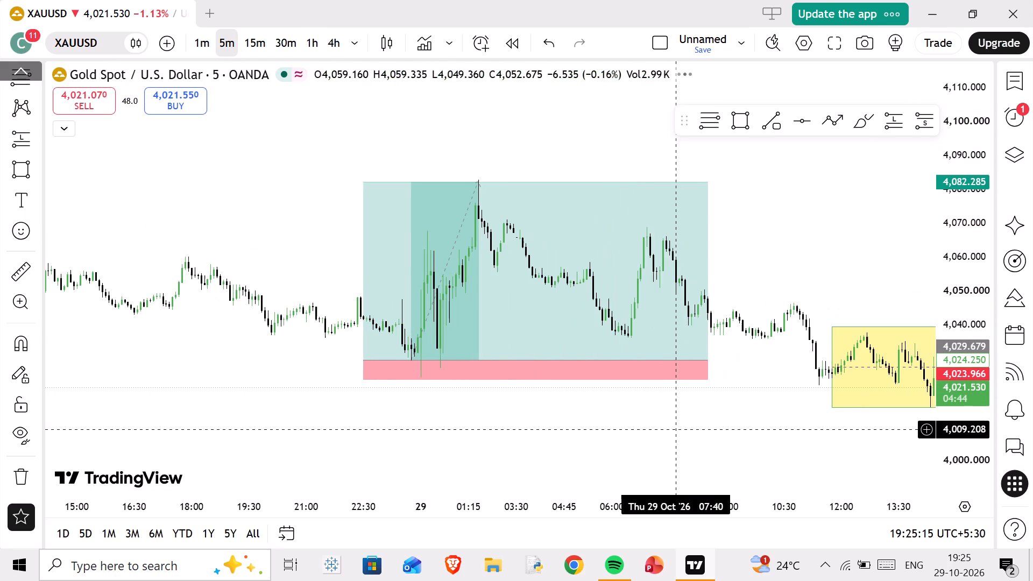
{"action": "scroll", "coordinate": [529, 261], "scroll_direction": "up", "scroll_amount": 2}
{"action": "left_click_drag", "start_coordinate": [781, 265], "coordinate": [876, 290]}
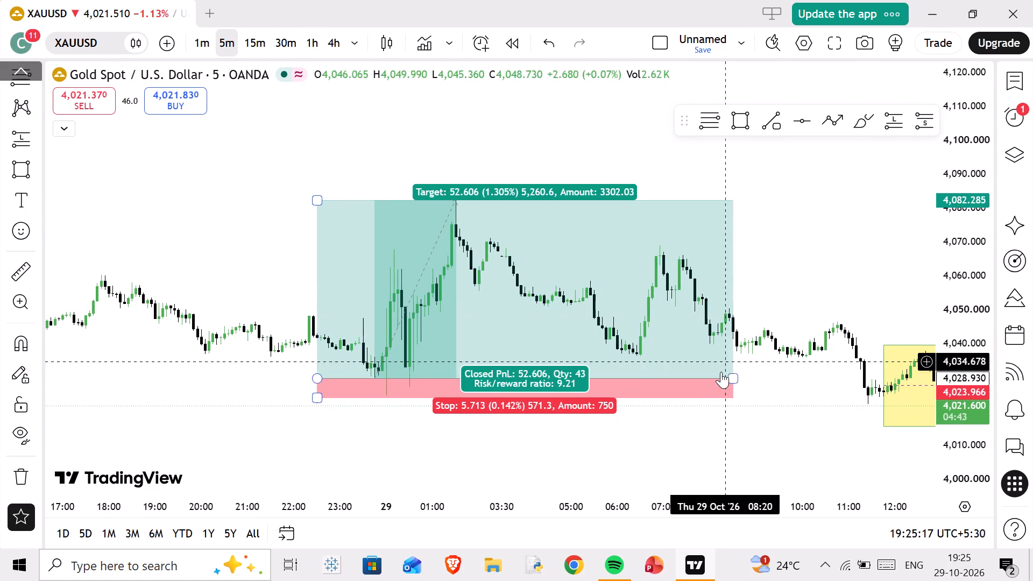
{"action": "left_click_drag", "start_coordinate": [731, 377], "coordinate": [472, 330]}
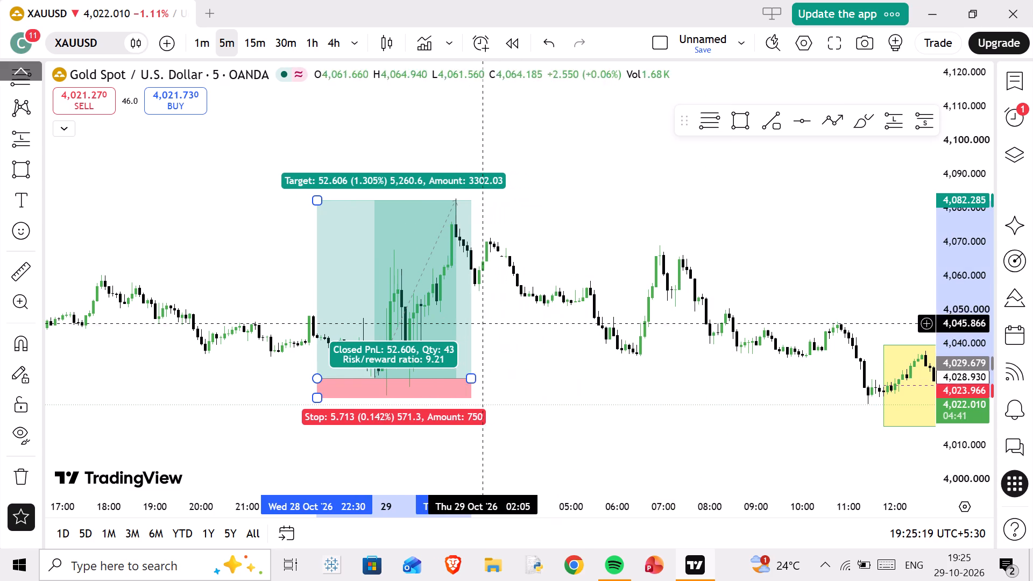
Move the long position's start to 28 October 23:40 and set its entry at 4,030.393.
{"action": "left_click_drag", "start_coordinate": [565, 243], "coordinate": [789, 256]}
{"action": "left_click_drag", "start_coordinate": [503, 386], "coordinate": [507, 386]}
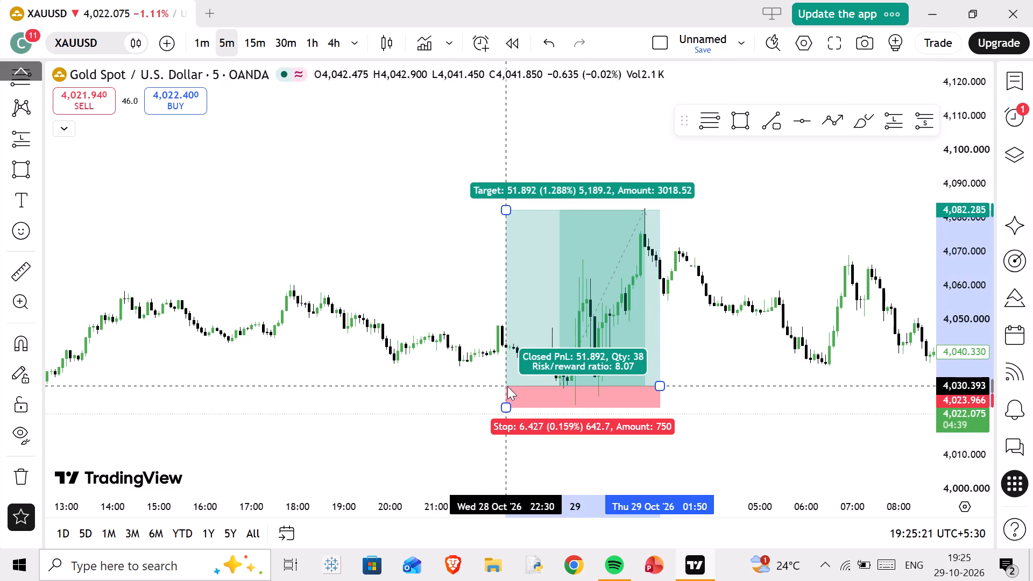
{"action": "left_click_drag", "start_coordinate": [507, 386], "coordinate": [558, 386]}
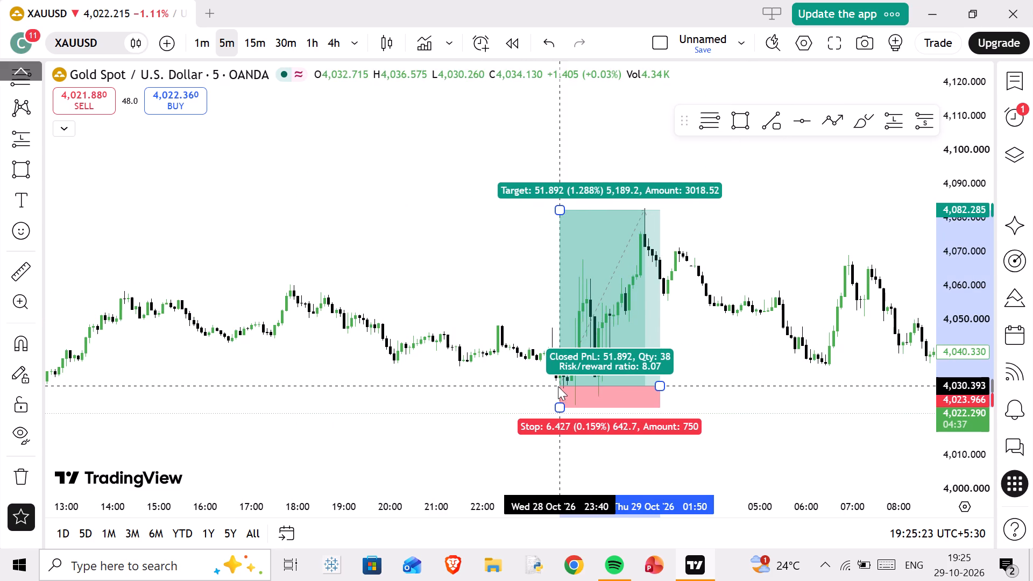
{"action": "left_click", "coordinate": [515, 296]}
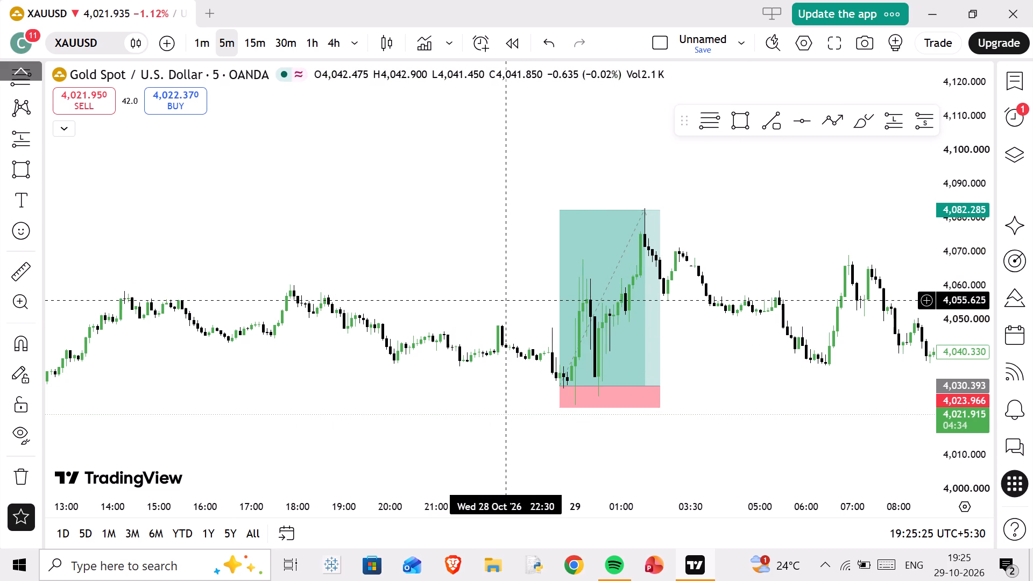
Switch XAUUSD to the 1-minute timeframe and examine the price action inside and just after the long position.
{"action": "left_click", "coordinate": [195, 37]}
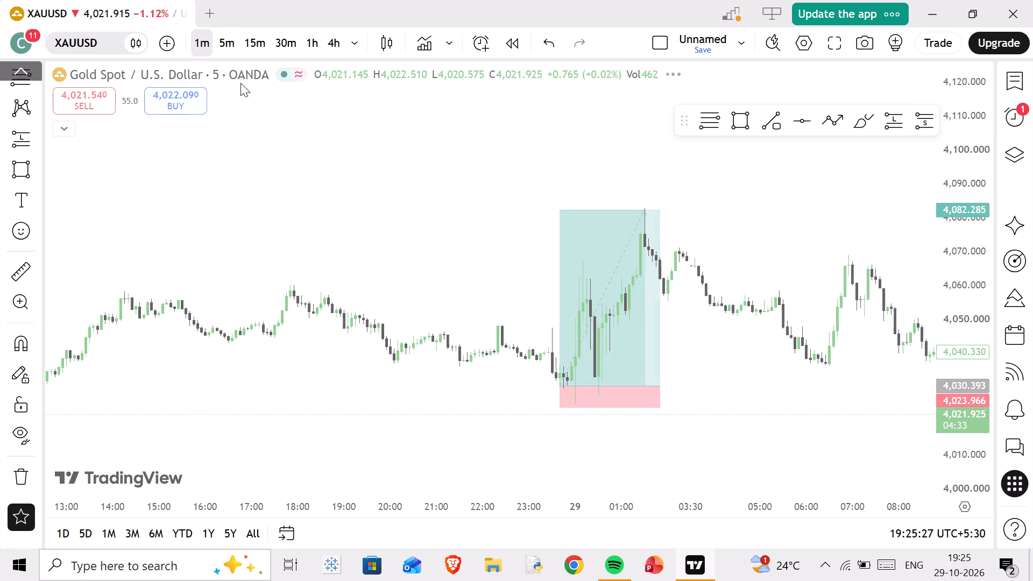
{"action": "scroll", "coordinate": [411, 265], "scroll_direction": "down", "scroll_amount": 9}
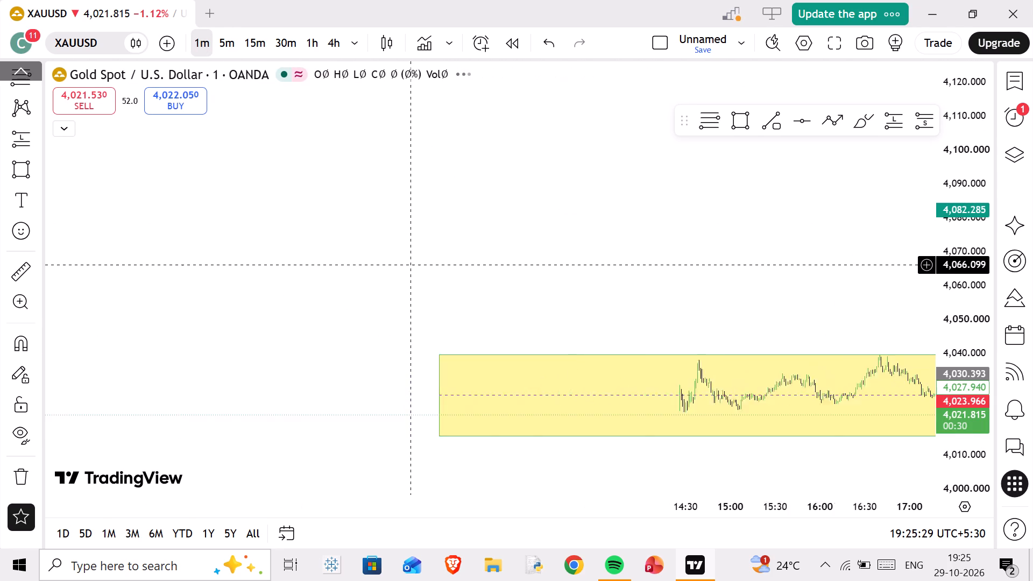
{"action": "scroll", "coordinate": [411, 265], "scroll_direction": "down", "scroll_amount": 13}
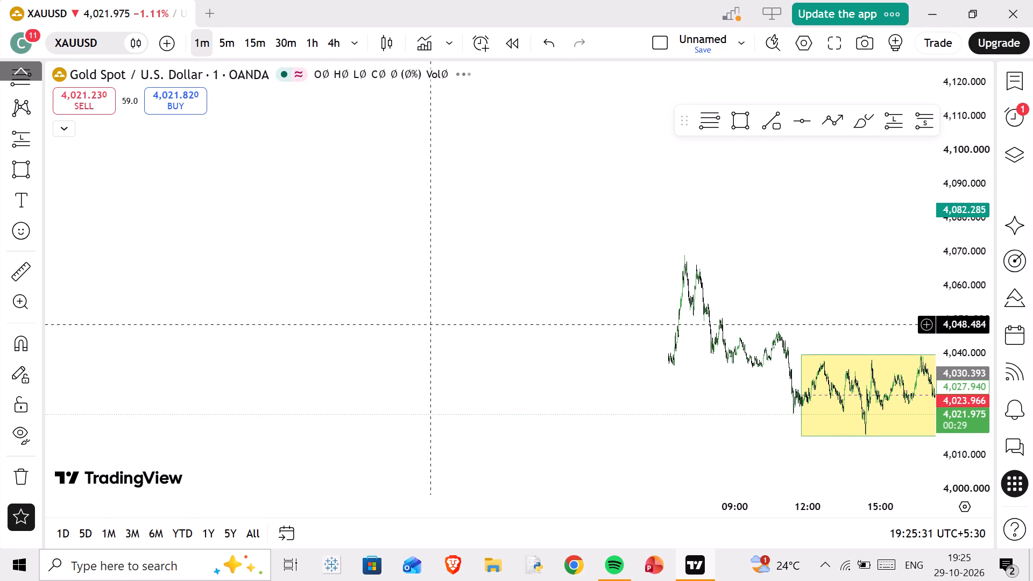
{"action": "left_click_drag", "start_coordinate": [442, 336], "coordinate": [564, 289]}
{"action": "scroll", "coordinate": [721, 366], "scroll_direction": "up", "scroll_amount": 6}
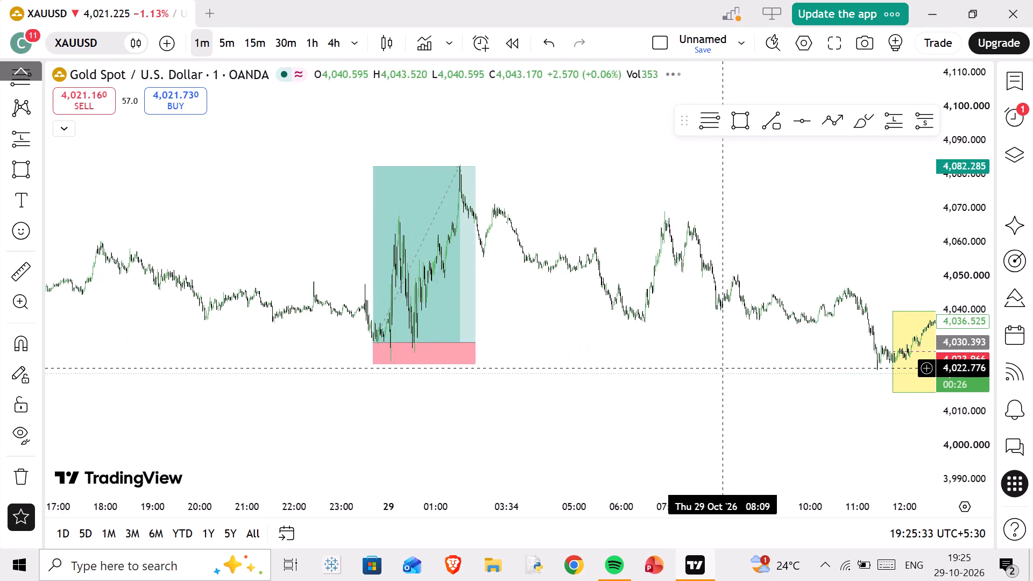
{"action": "scroll", "coordinate": [723, 369], "scroll_direction": "up", "scroll_amount": 4}
{"action": "scroll", "coordinate": [946, 407], "scroll_direction": "up", "scroll_amount": 9}
{"action": "scroll", "coordinate": [430, 396], "scroll_direction": "up", "scroll_amount": 4}
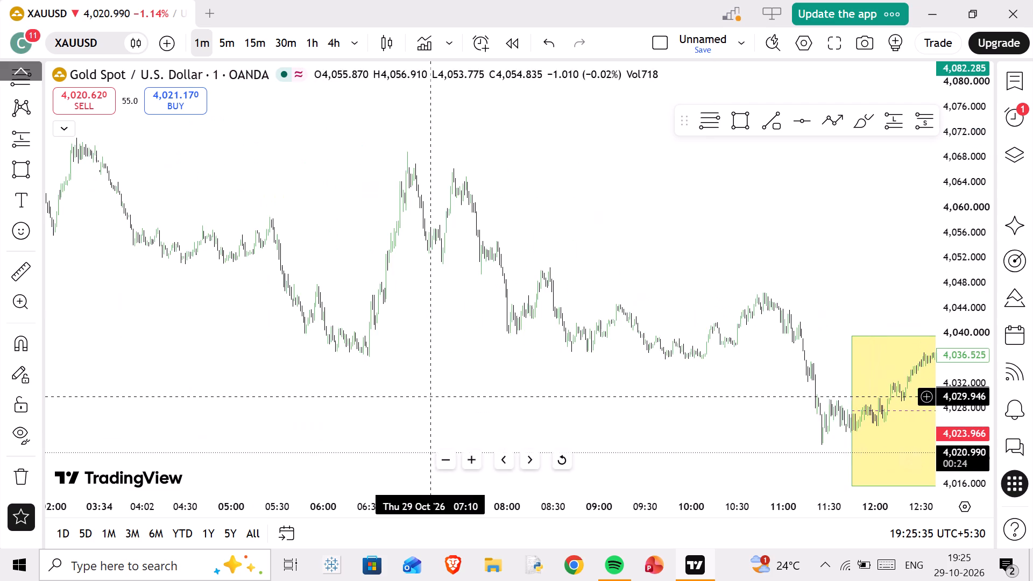
{"action": "left_click_drag", "start_coordinate": [323, 382], "coordinate": [990, 323]}
{"action": "scroll", "coordinate": [684, 331], "scroll_direction": "up", "scroll_amount": 4}
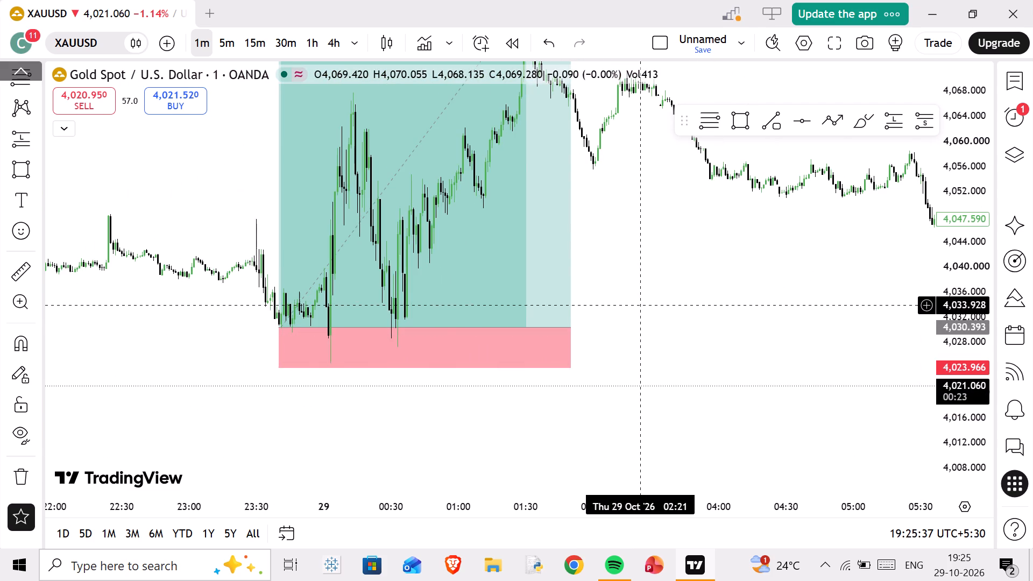
{"action": "left_click_drag", "start_coordinate": [629, 281], "coordinate": [934, 364]}
{"action": "scroll", "coordinate": [921, 370], "scroll_direction": "up", "scroll_amount": 5}
{"action": "scroll", "coordinate": [874, 365], "scroll_direction": "up", "scroll_amount": 2}
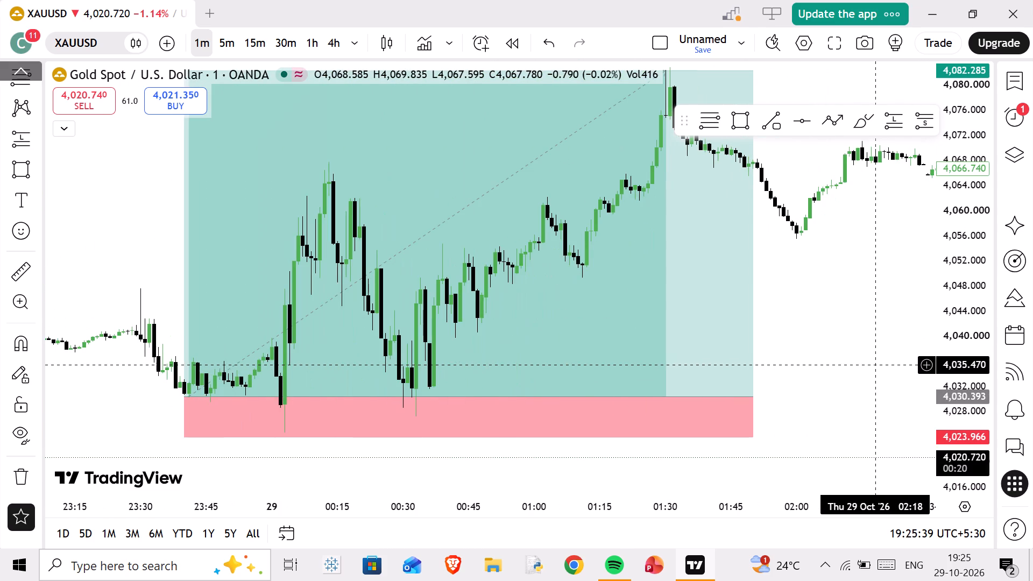
{"action": "left_click_drag", "start_coordinate": [832, 357], "coordinate": [830, 298]}
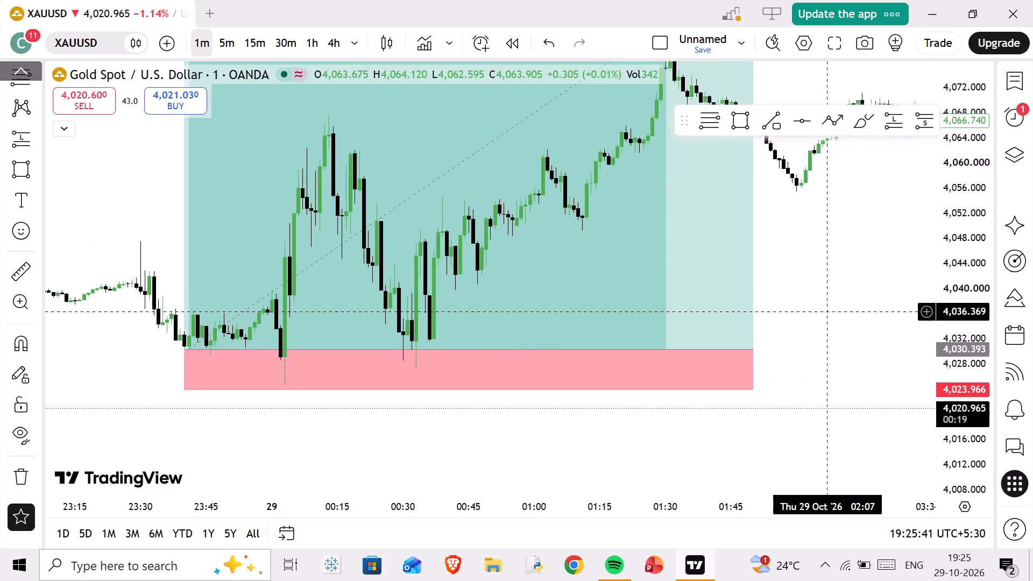
{"action": "left_click_drag", "start_coordinate": [824, 312], "coordinate": [689, 396]}
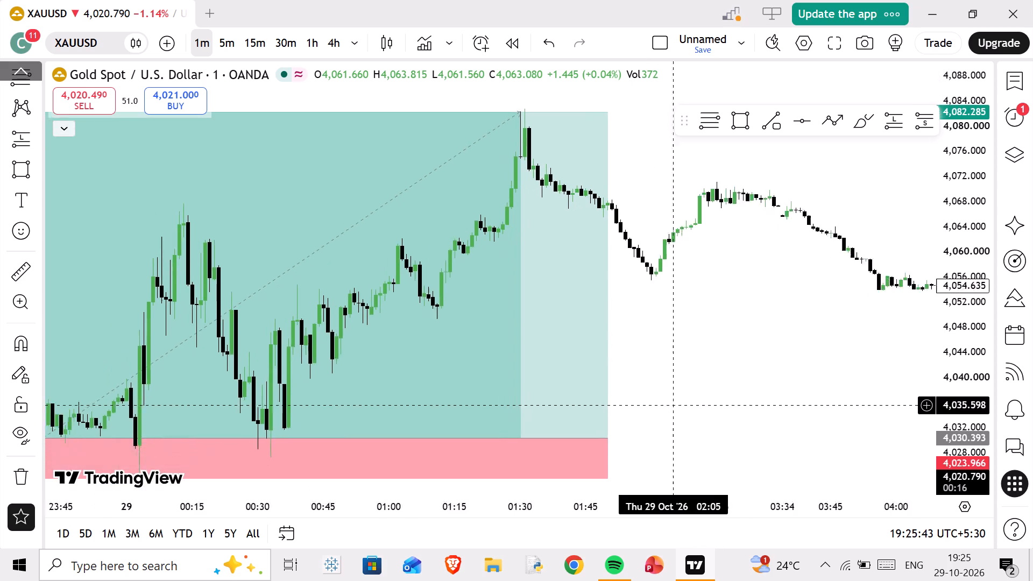
{"action": "left_click_drag", "start_coordinate": [689, 396], "coordinate": [713, 373]}
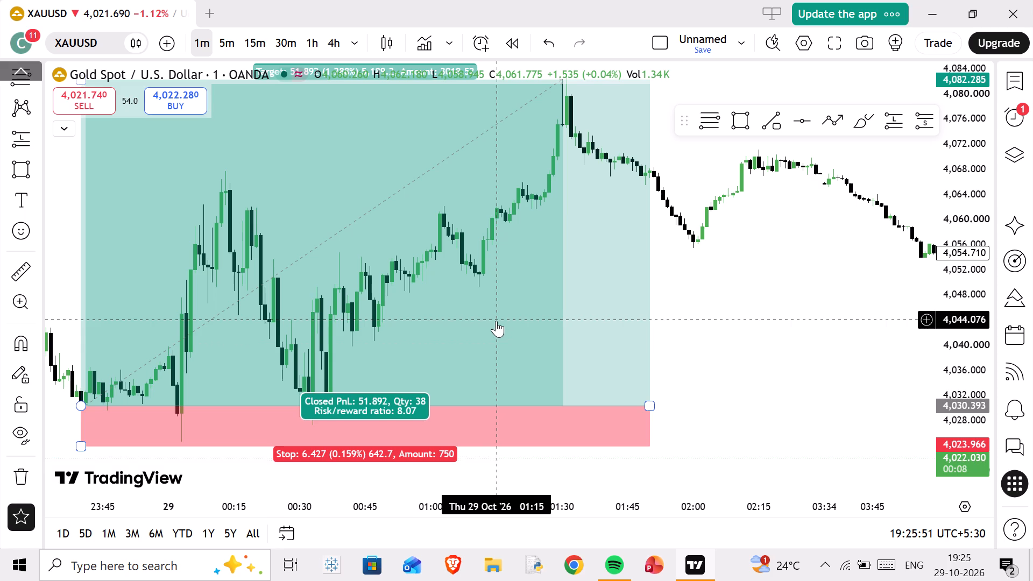
{"action": "left_click_drag", "start_coordinate": [691, 317], "coordinate": [685, 385]}
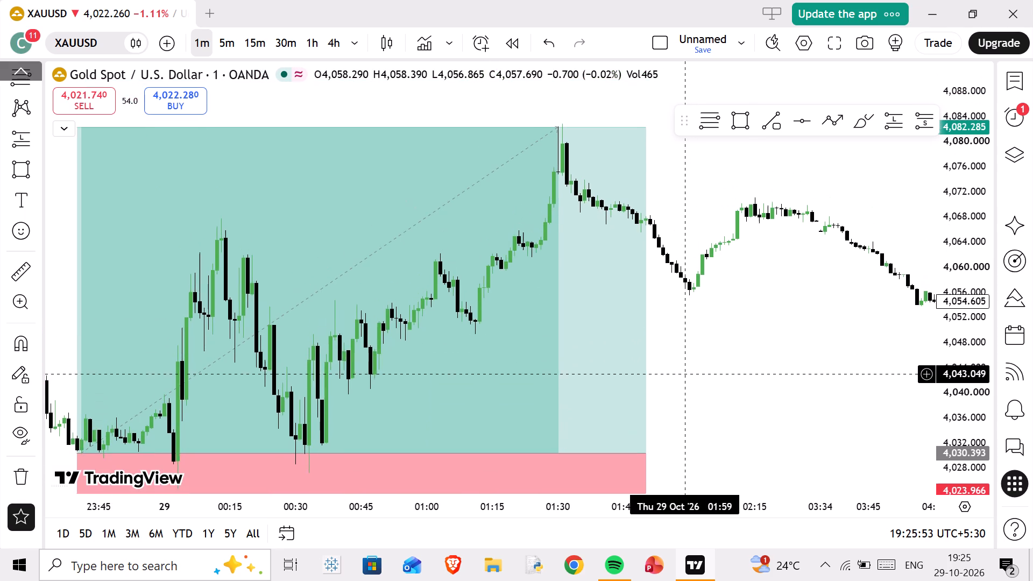
{"action": "left_click_drag", "start_coordinate": [685, 385], "coordinate": [685, 390]}
{"action": "left_click_drag", "start_coordinate": [803, 378], "coordinate": [751, 335]}
Measure the price move from the long position's entry level up to its target level near the 29 October peak.
{"action": "left_click", "coordinate": [3, 260]}
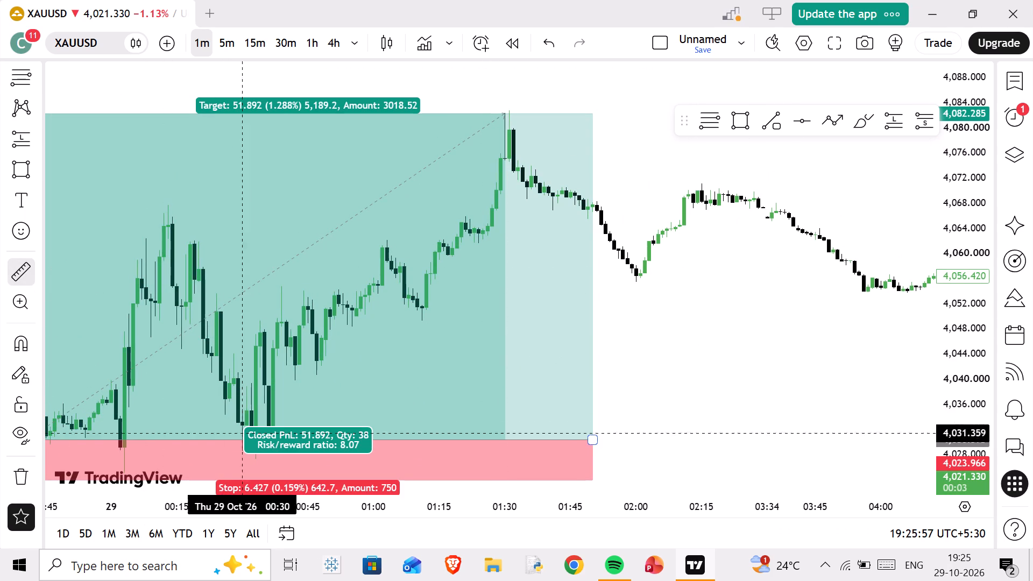
{"action": "left_click", "coordinate": [283, 440]}
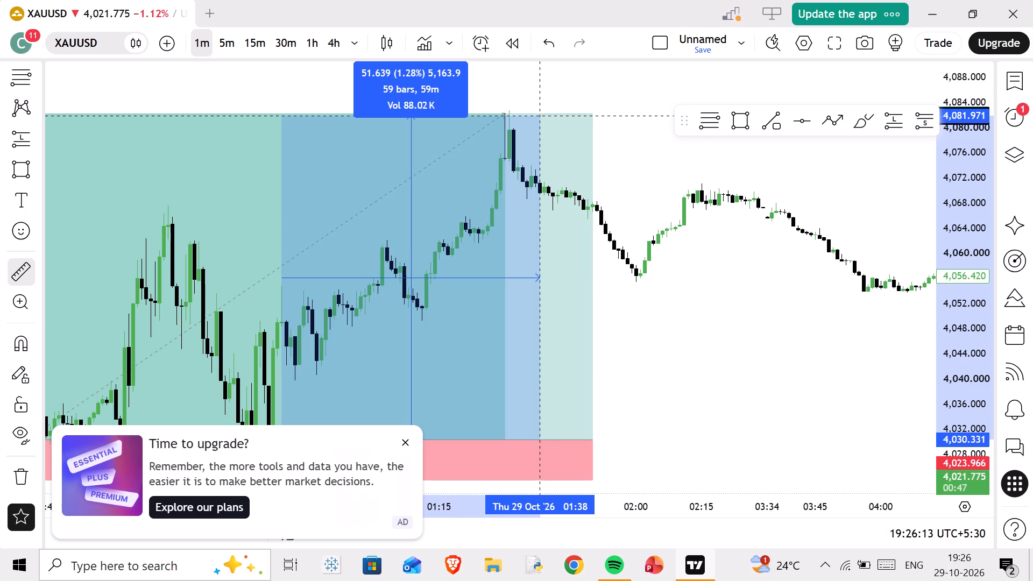
{"action": "left_click", "coordinate": [540, 115]}
{"action": "left_click", "coordinate": [706, 293]}
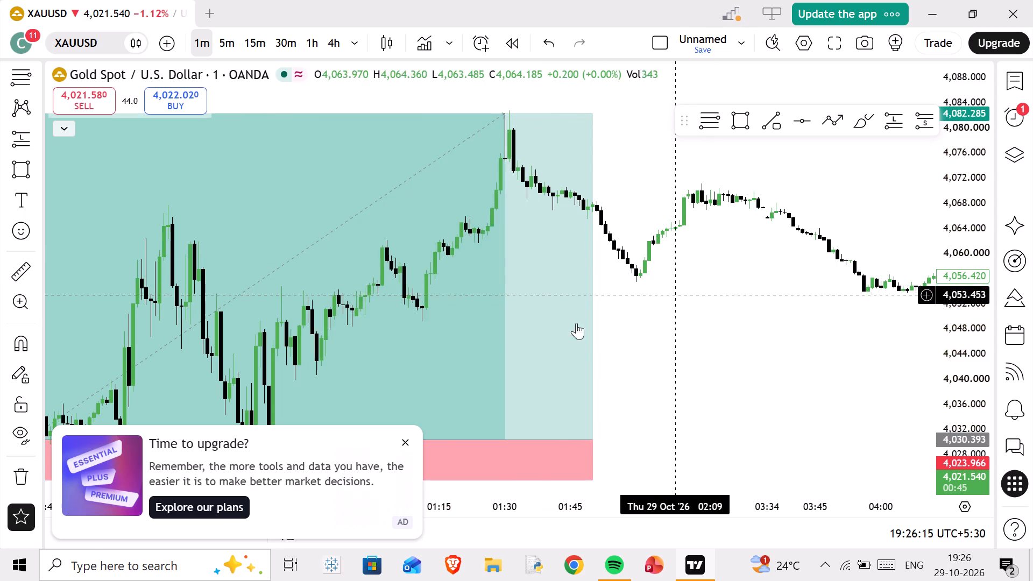
Dismiss the upgrade advert and delete the long position from the 1-minute XAUUSD chart.
{"action": "scroll", "coordinate": [545, 337], "scroll_direction": "down", "scroll_amount": 6}
{"action": "left_click", "coordinate": [414, 432]}
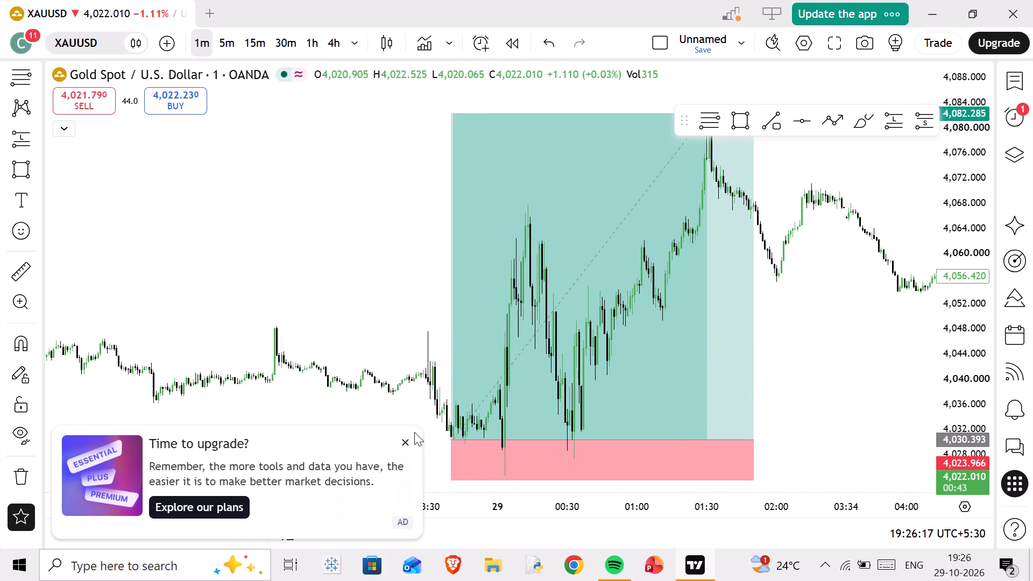
{"action": "left_click", "coordinate": [404, 442]}
{"action": "left_click", "coordinate": [555, 353]}
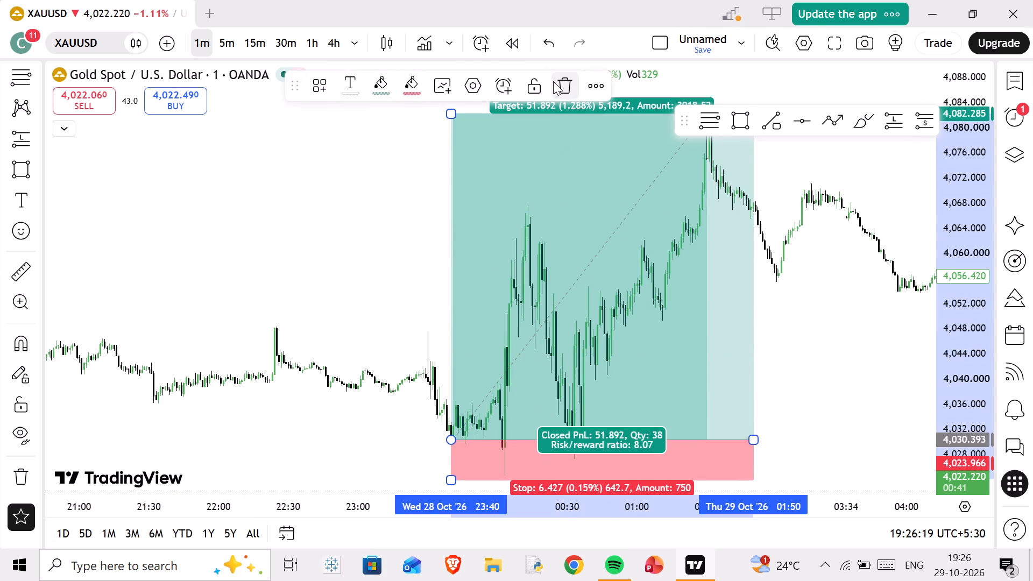
{"action": "left_click", "coordinate": [553, 81]}
Switch XAUUSD back to the 5-minute timeframe with the chart view reset to the latest candles.
{"action": "scroll", "coordinate": [698, 413], "scroll_direction": "up", "scroll_amount": 8}
{"action": "left_click_drag", "start_coordinate": [731, 374], "coordinate": [101, 321]}
{"action": "right_click", "coordinate": [289, 336]}
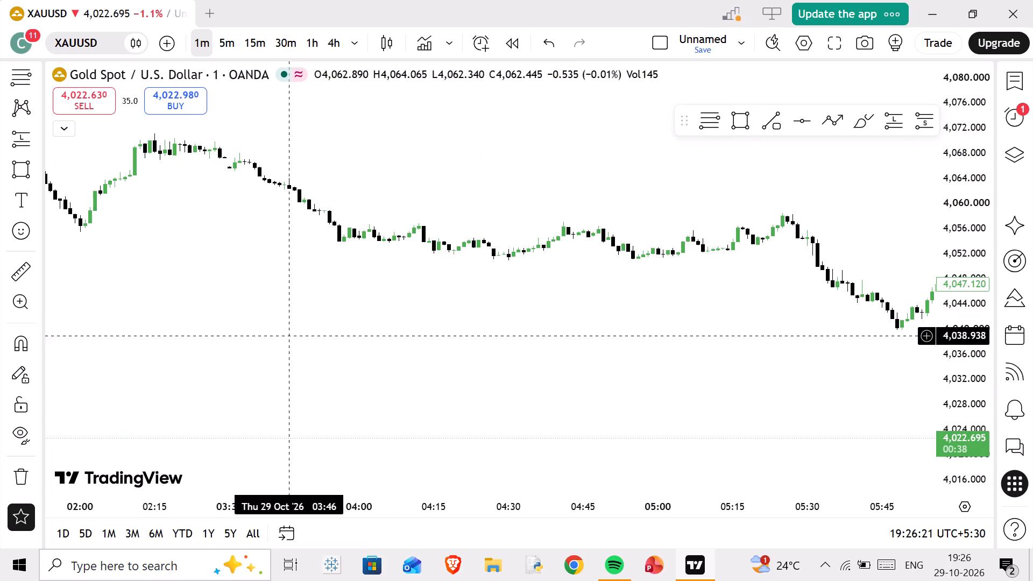
{"action": "left_click", "coordinate": [390, 143]}
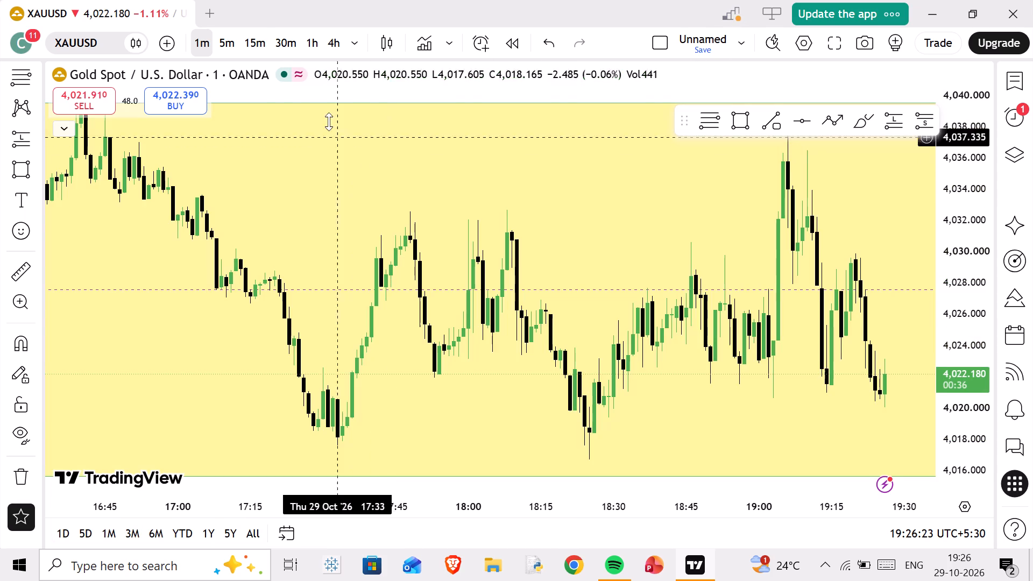
{"action": "left_click", "coordinate": [220, 40]}
{"action": "right_click", "coordinate": [445, 226]}
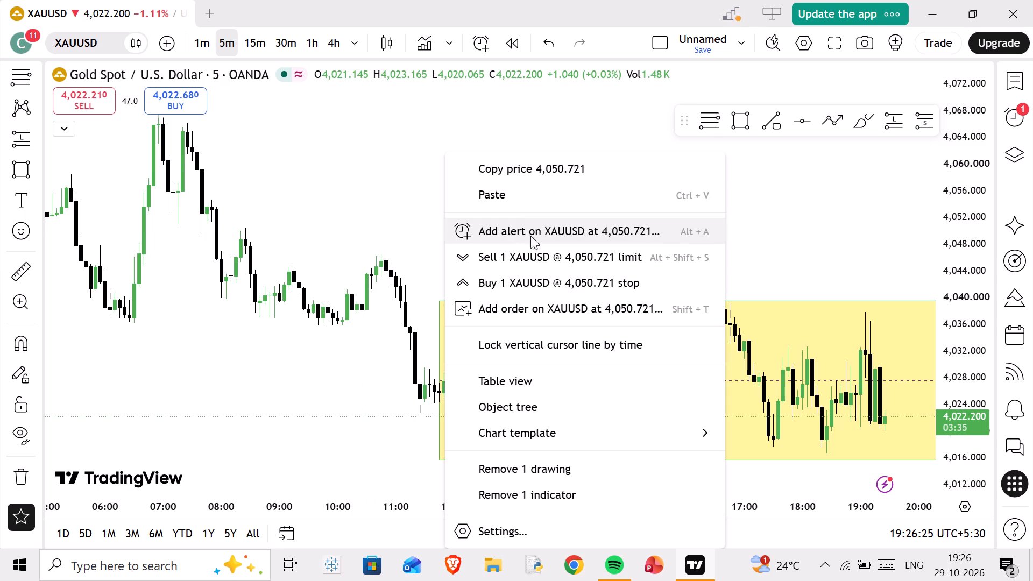
{"action": "left_click", "coordinate": [387, 175]}
Extend the yellow range rectangle's start back to about 11:15 on 29 October to include the initial drop.
{"action": "scroll", "coordinate": [962, 353], "scroll_direction": "up", "scroll_amount": 3}
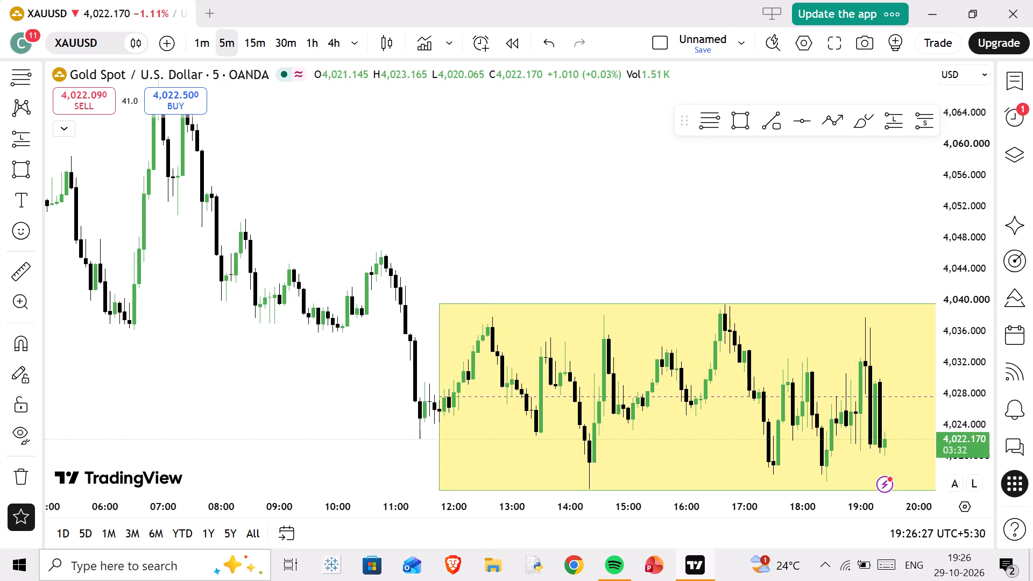
{"action": "left_click_drag", "start_coordinate": [825, 278], "coordinate": [603, 269]}
{"action": "scroll", "coordinate": [605, 284], "scroll_direction": "up", "scroll_amount": 2}
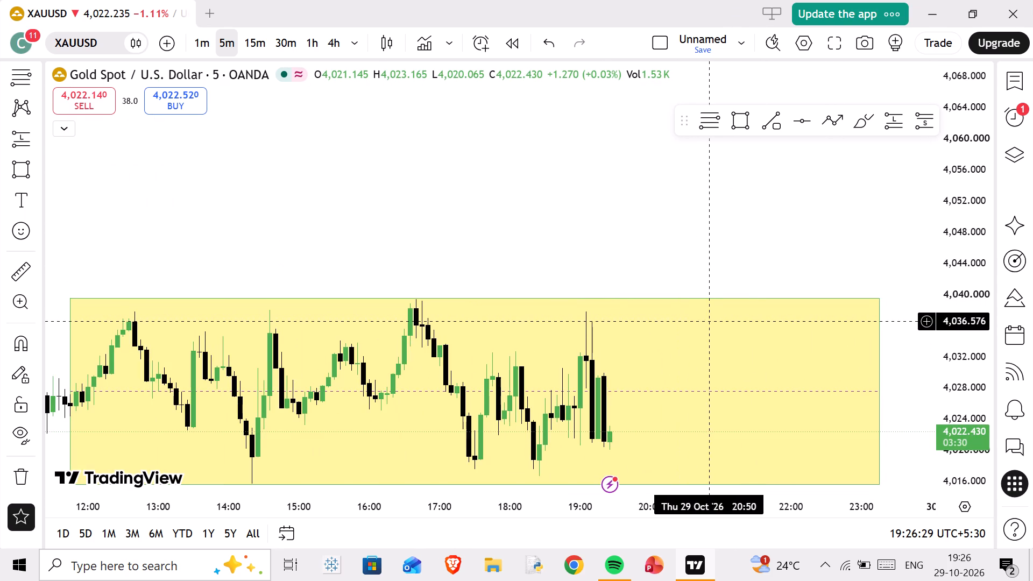
{"action": "left_click_drag", "start_coordinate": [556, 250], "coordinate": [729, 187]}
{"action": "scroll", "coordinate": [730, 355], "scroll_direction": "down", "scroll_amount": 4}
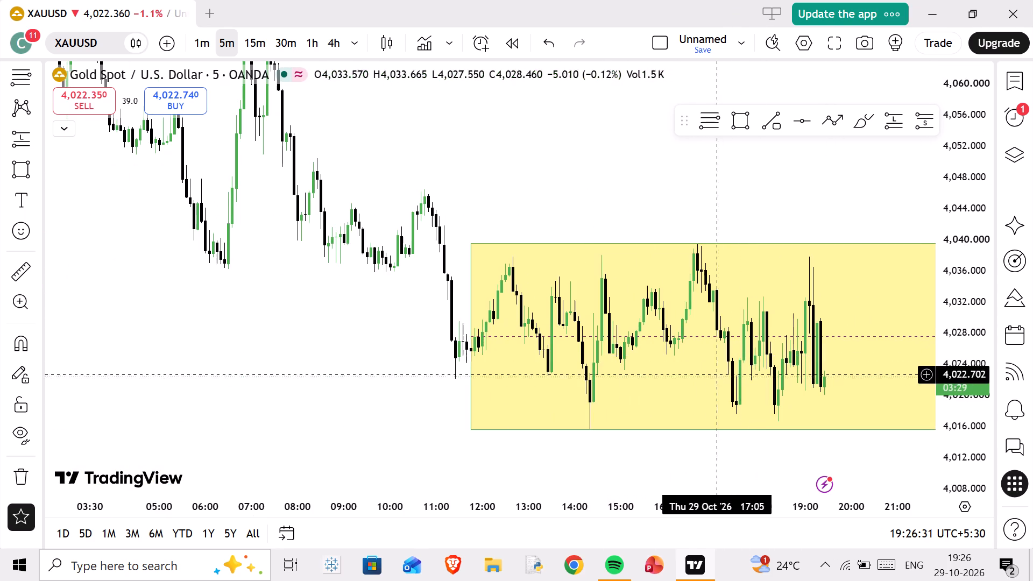
{"action": "left_click_drag", "start_coordinate": [392, 374], "coordinate": [400, 327]}
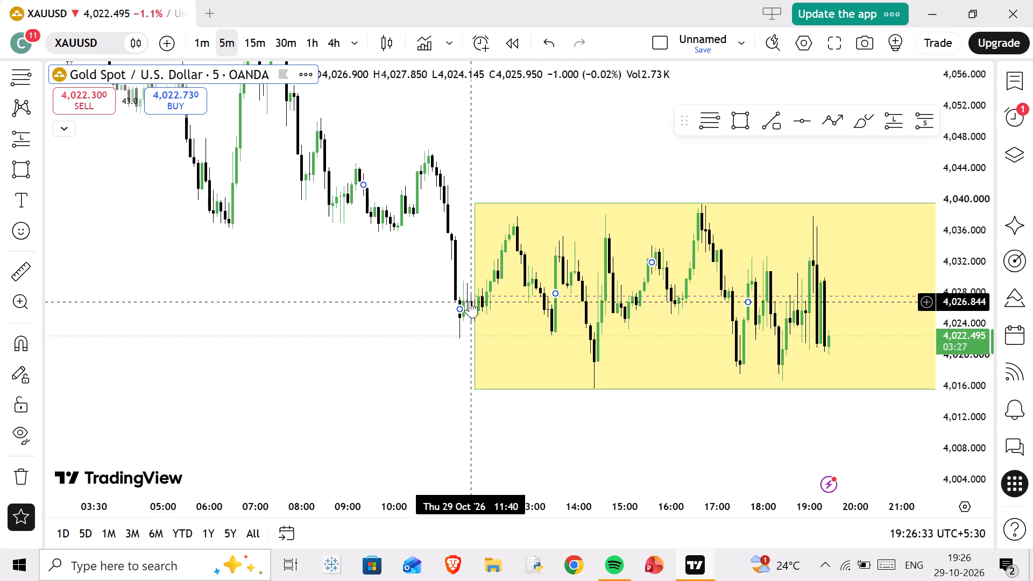
{"action": "left_click_drag", "start_coordinate": [475, 299], "coordinate": [451, 297]}
{"action": "left_click", "coordinate": [585, 160]}
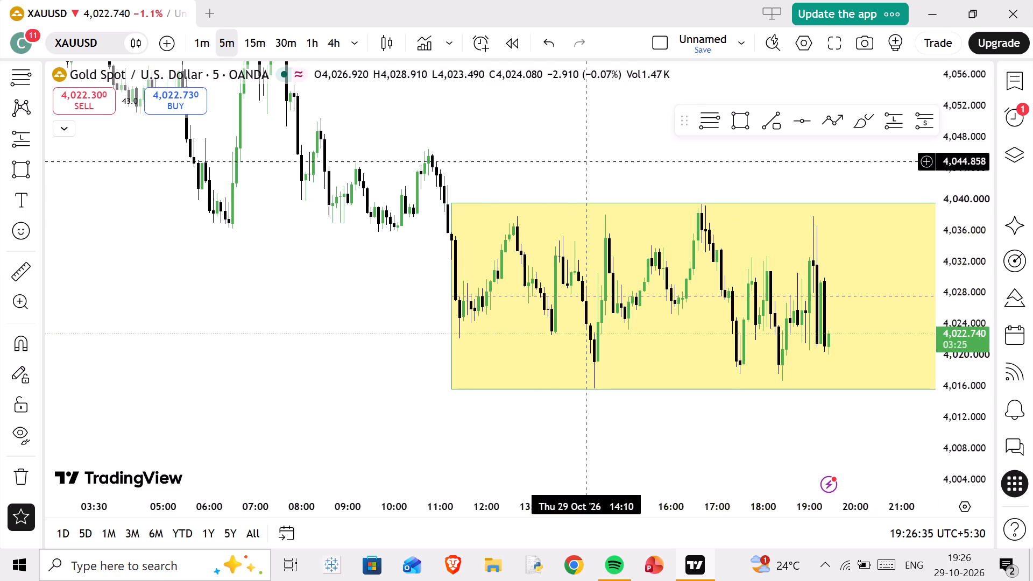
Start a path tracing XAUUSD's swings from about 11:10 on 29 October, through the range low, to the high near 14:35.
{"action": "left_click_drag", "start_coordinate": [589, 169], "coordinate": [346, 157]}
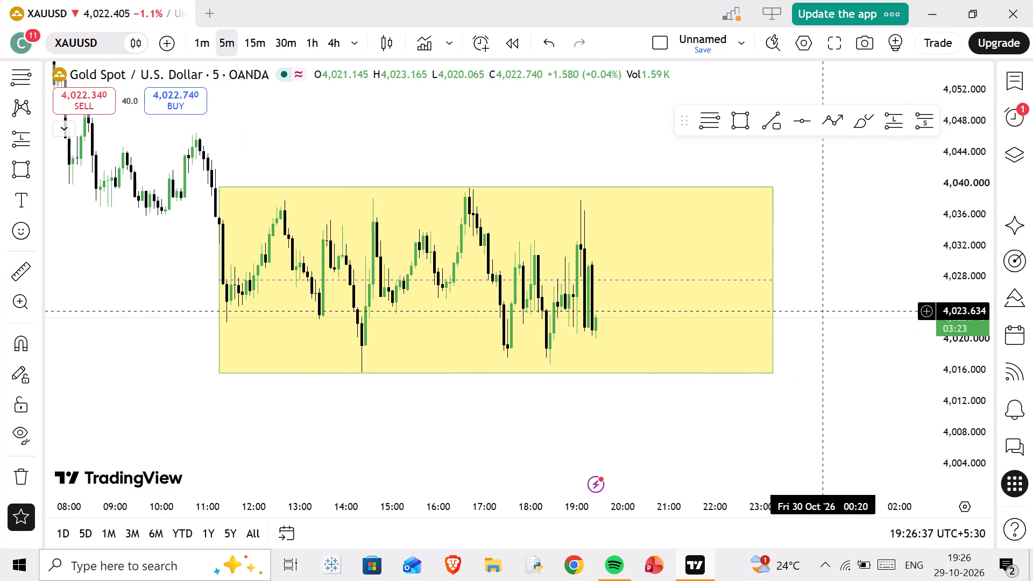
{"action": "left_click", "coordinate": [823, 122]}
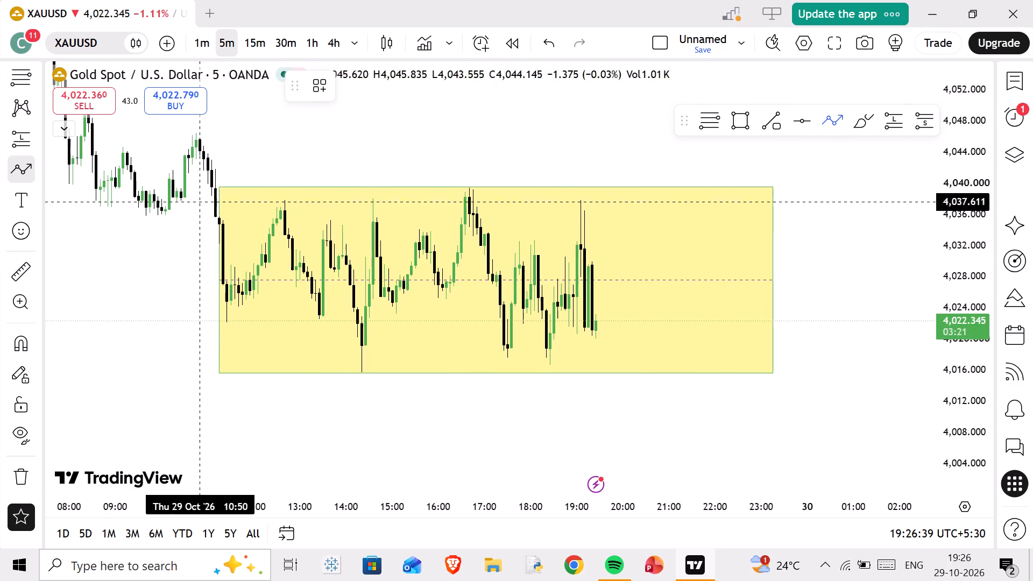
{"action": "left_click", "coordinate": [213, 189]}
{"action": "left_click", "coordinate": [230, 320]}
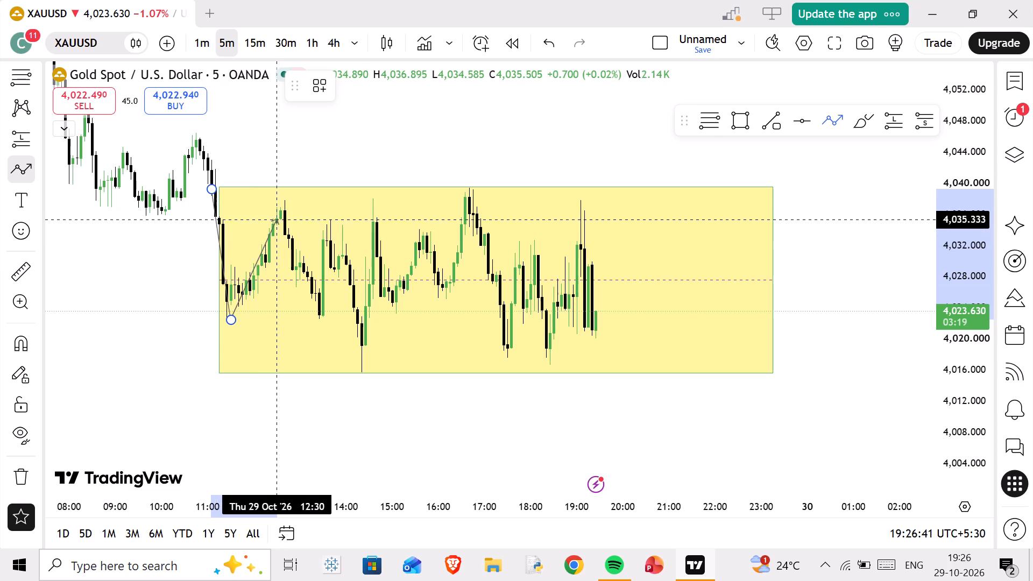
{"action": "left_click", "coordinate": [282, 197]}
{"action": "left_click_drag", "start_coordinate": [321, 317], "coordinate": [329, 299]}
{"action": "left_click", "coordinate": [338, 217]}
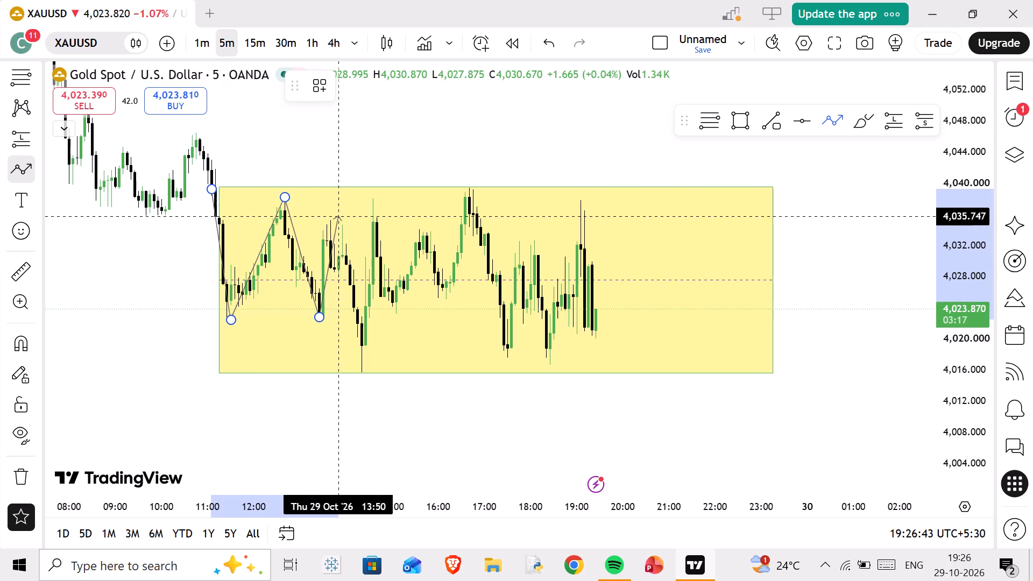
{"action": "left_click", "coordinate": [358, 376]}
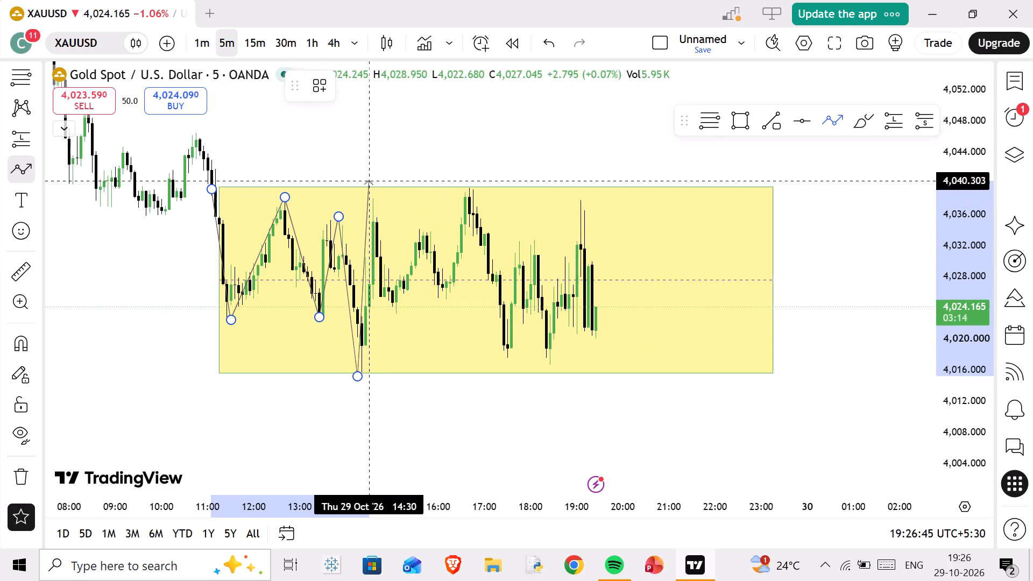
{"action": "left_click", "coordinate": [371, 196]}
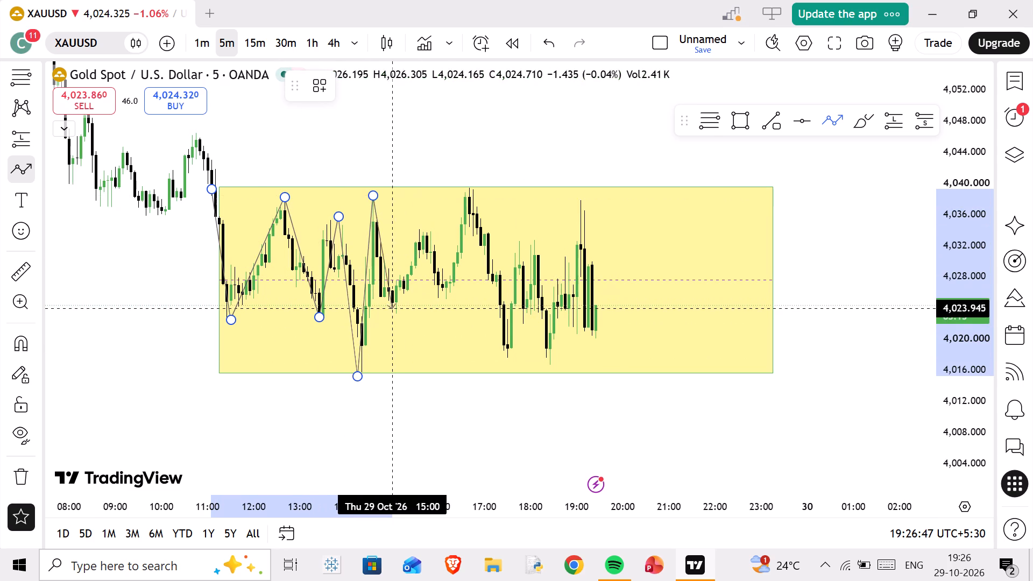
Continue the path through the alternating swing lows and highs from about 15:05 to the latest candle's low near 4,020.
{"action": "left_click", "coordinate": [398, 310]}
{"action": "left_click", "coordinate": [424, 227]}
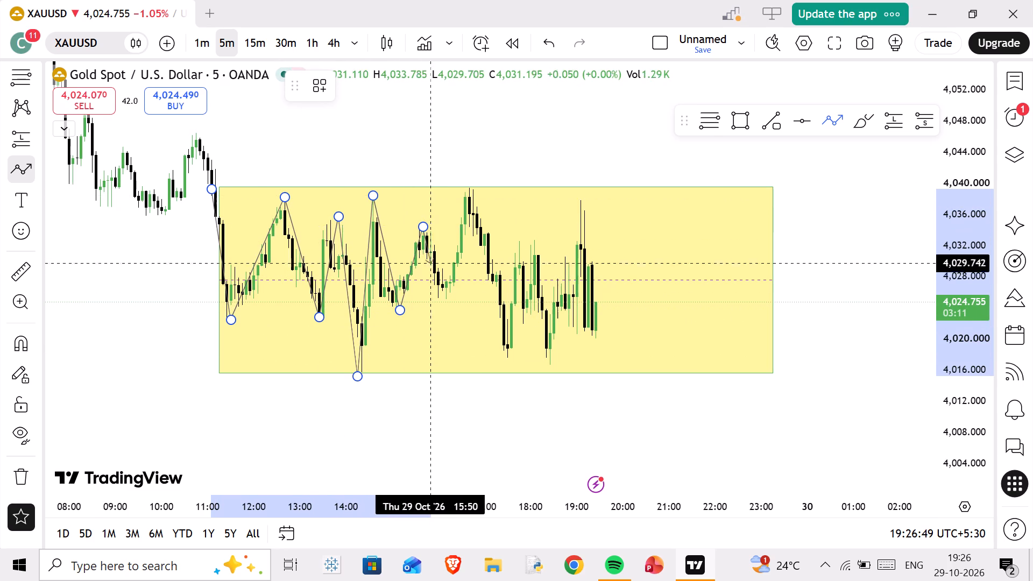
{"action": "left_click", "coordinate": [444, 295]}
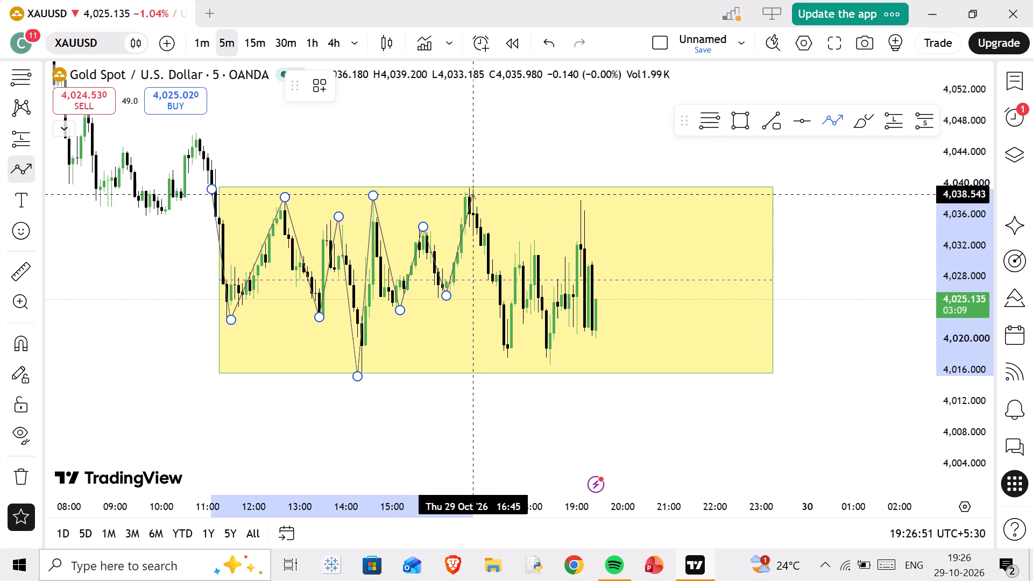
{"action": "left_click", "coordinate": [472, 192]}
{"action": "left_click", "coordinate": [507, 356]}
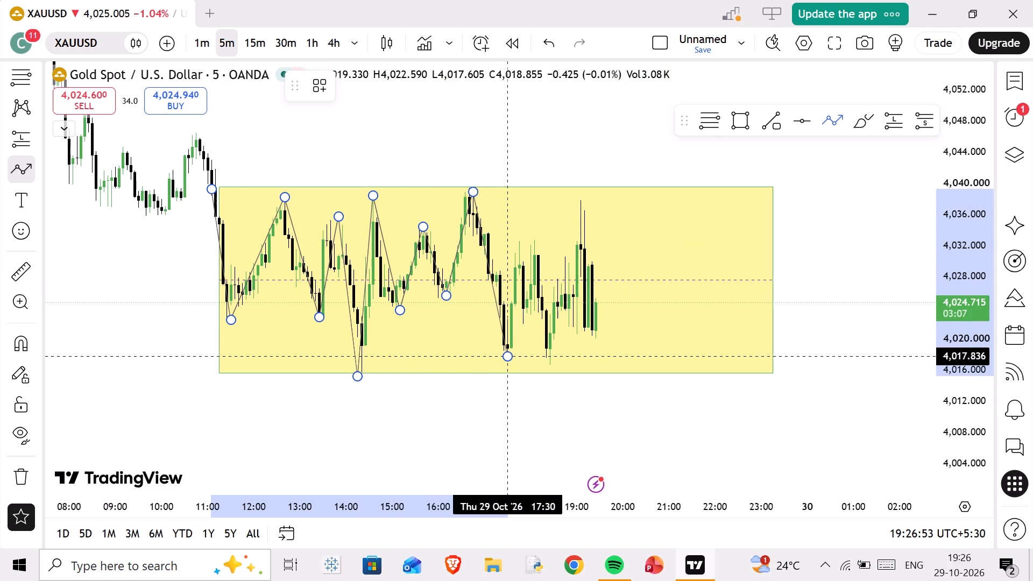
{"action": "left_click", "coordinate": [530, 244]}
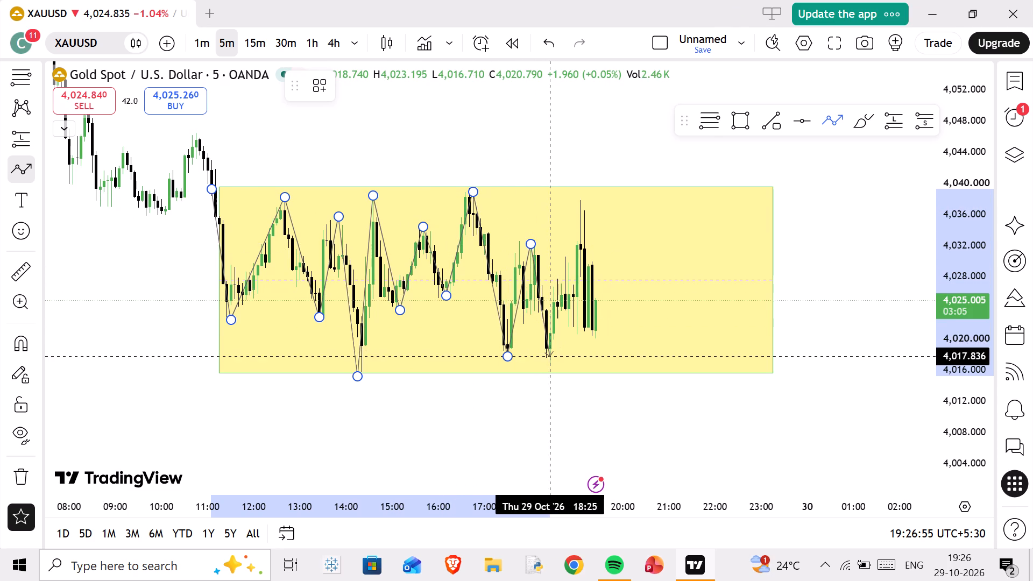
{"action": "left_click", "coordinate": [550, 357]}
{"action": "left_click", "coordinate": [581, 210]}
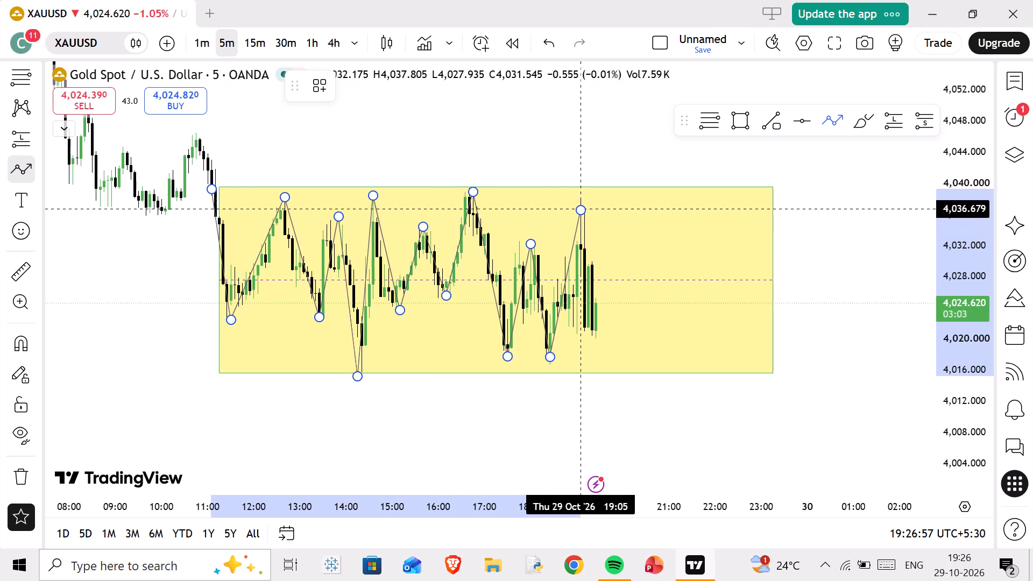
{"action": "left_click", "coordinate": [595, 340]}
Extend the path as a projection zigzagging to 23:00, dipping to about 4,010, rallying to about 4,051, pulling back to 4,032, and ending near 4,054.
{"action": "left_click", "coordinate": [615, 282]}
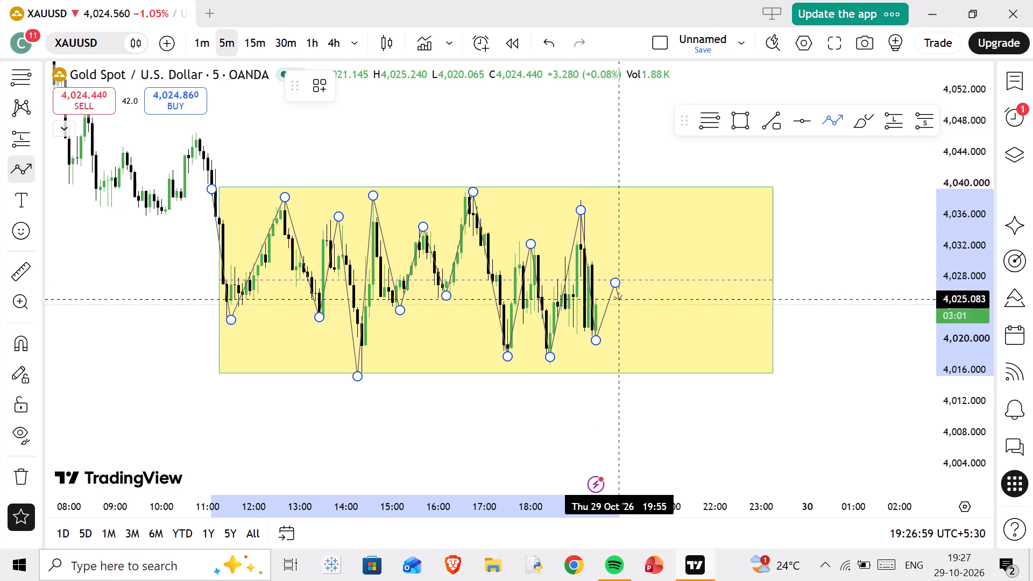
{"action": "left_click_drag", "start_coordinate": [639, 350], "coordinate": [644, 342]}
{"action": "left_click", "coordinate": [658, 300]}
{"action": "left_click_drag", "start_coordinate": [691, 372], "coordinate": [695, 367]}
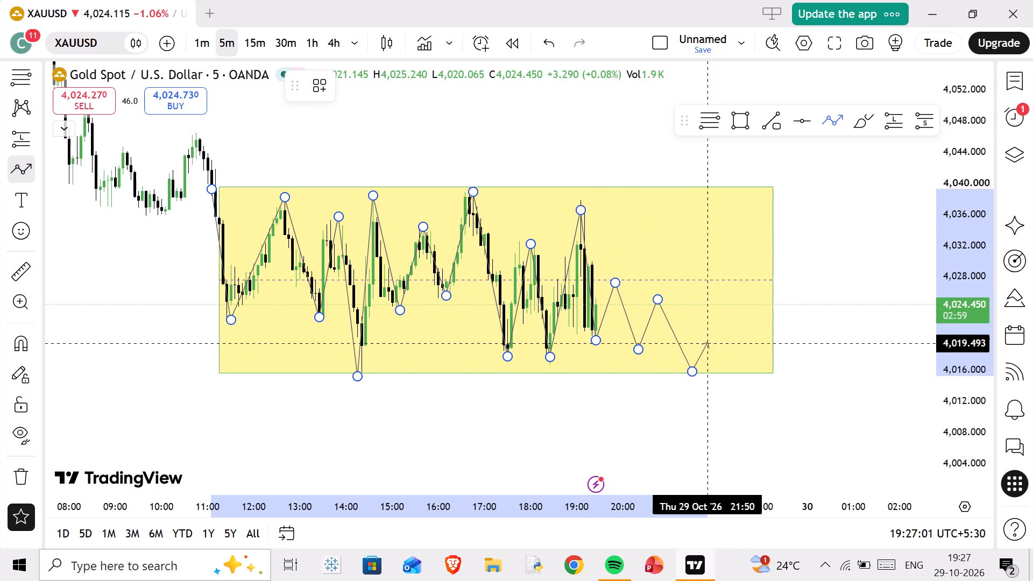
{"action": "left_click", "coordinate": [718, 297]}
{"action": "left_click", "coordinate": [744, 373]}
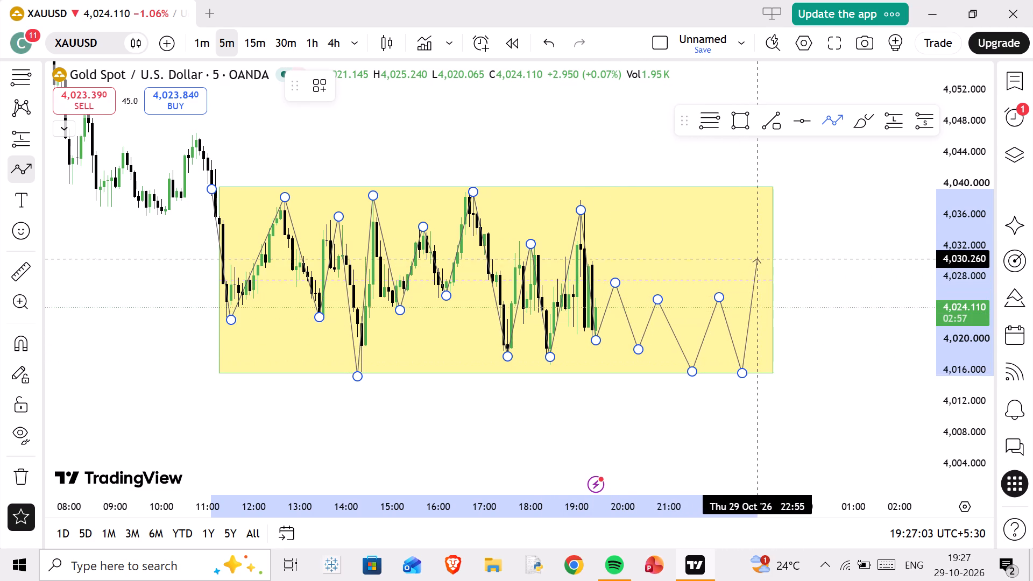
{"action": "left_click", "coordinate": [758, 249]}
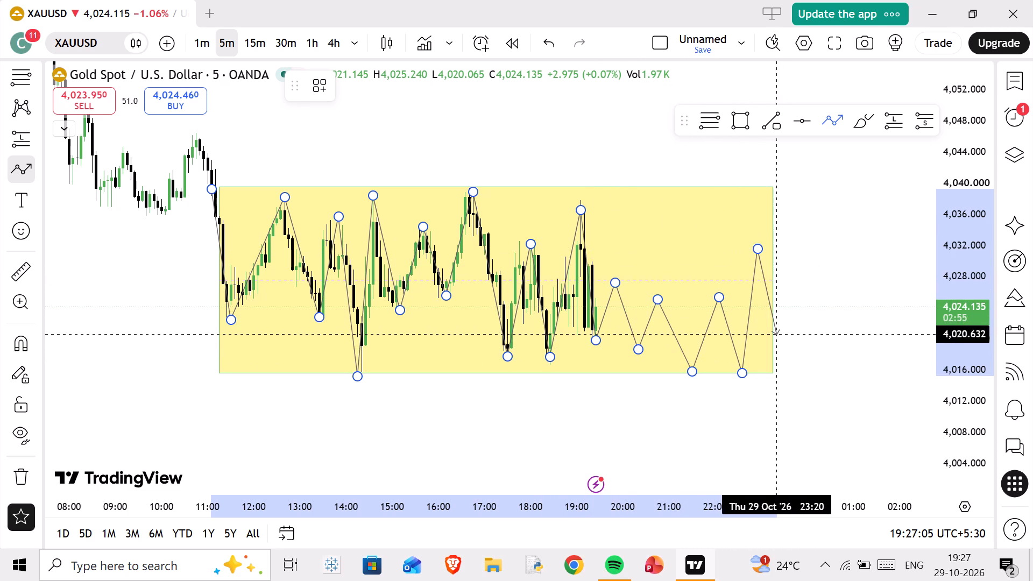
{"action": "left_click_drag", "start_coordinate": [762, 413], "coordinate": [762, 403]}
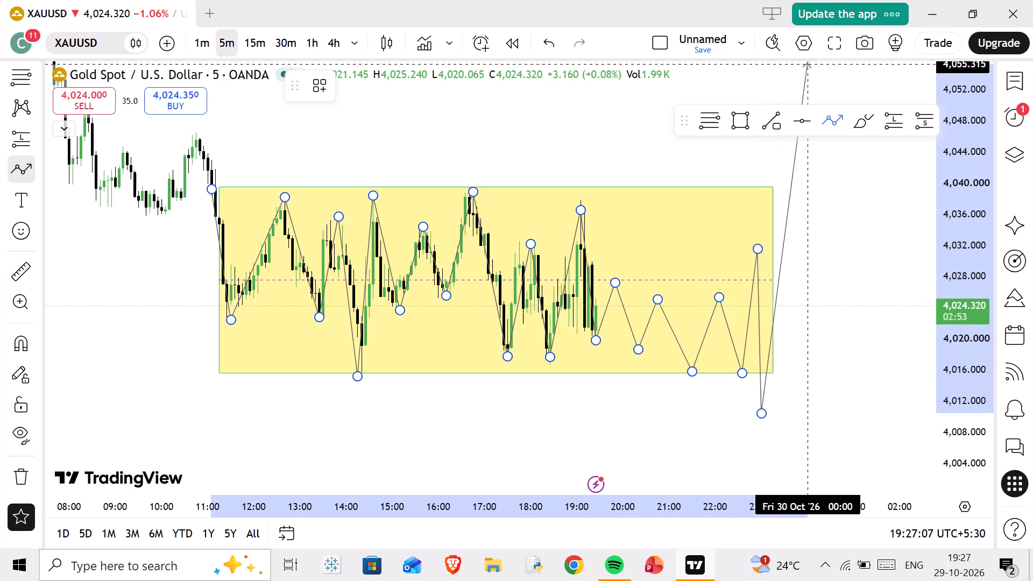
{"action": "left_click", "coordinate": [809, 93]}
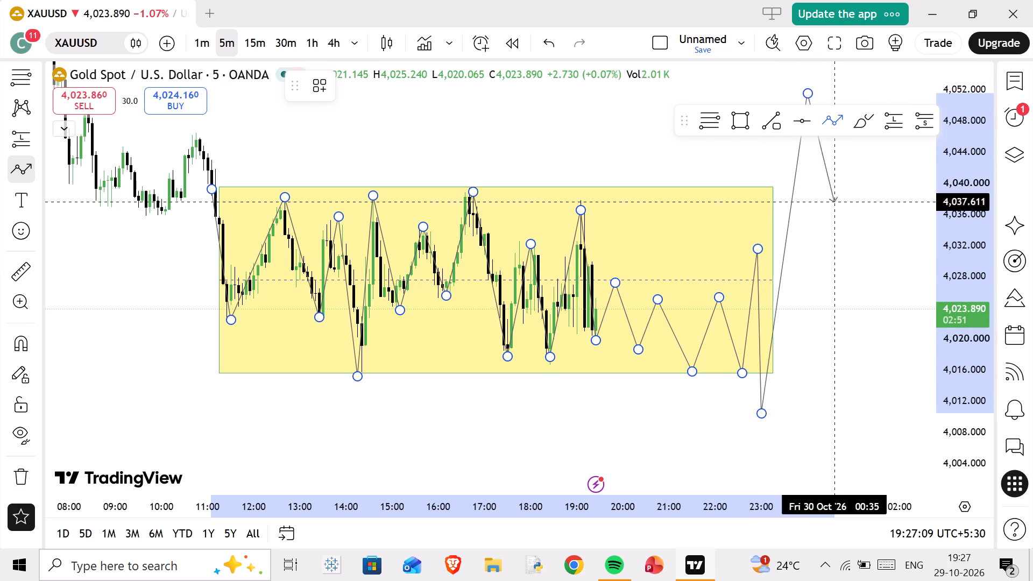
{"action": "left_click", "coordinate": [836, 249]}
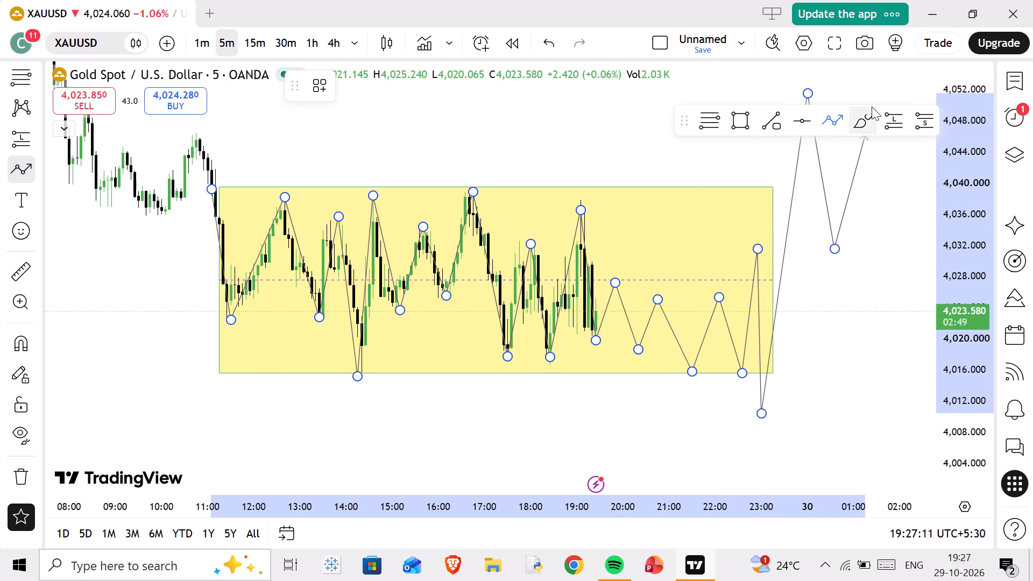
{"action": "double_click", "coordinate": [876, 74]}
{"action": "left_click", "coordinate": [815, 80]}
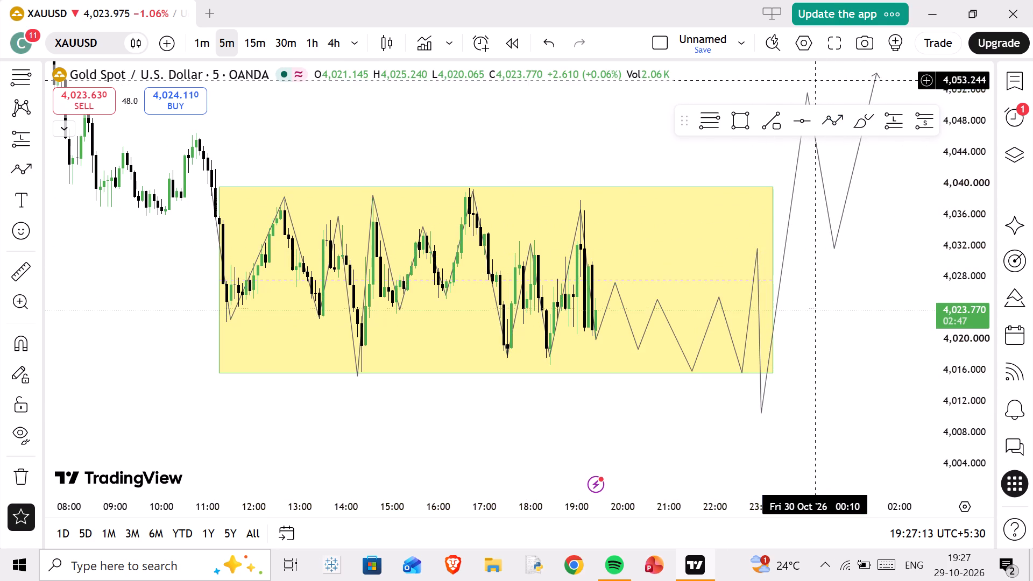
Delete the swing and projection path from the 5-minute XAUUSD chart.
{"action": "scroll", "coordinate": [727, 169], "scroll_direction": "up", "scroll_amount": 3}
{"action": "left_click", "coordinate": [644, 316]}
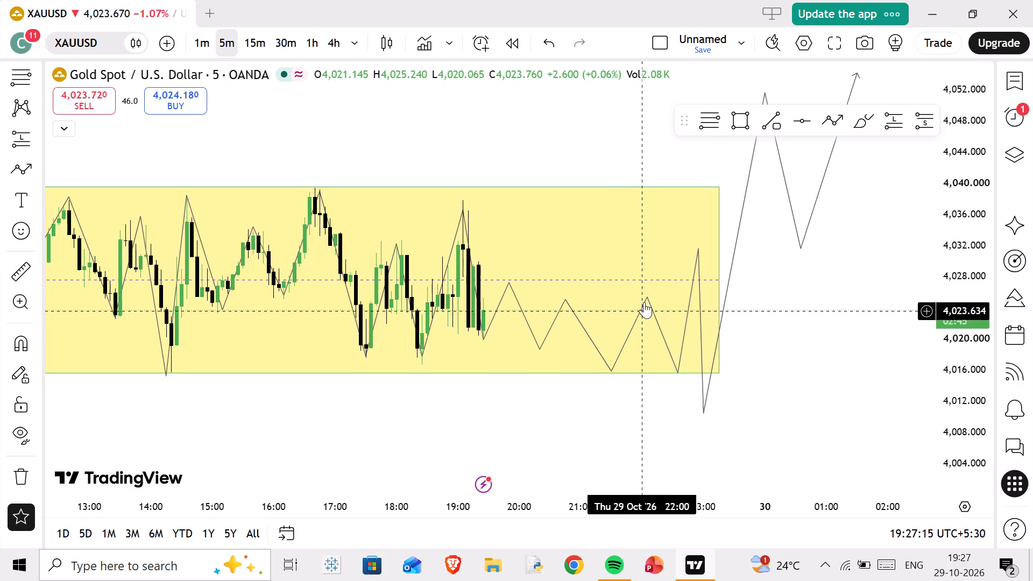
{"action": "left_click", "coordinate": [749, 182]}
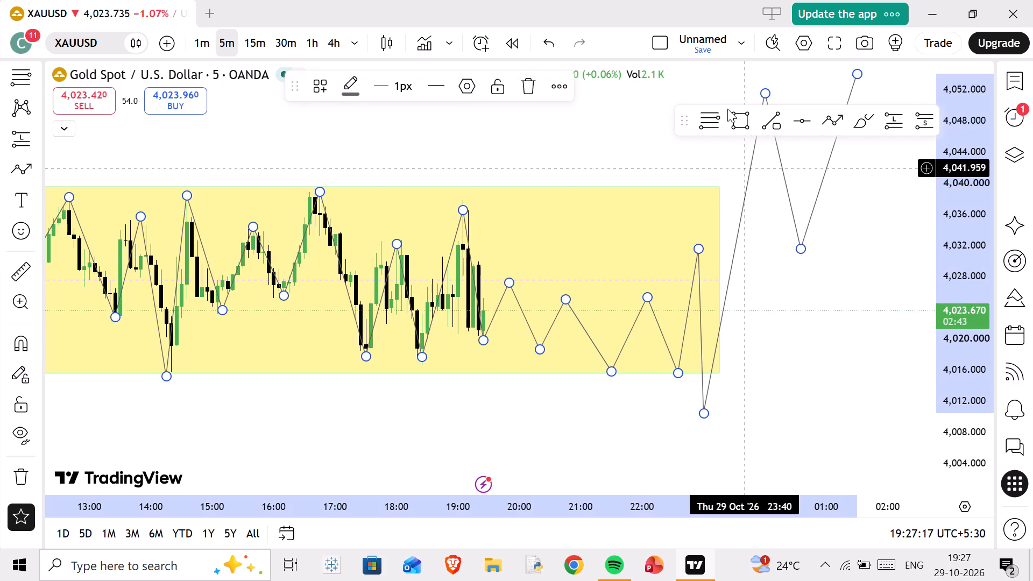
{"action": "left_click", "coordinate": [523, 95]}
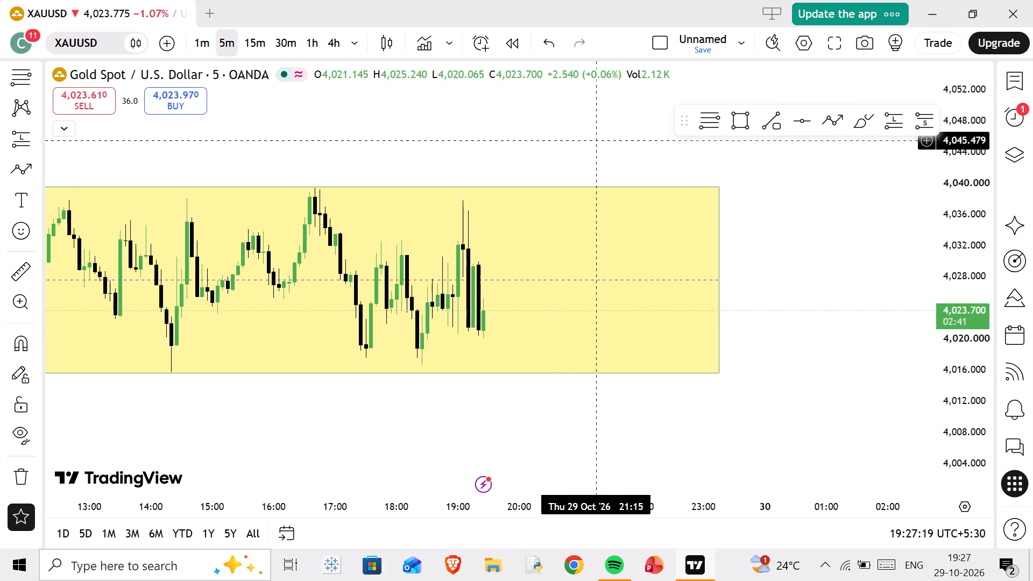